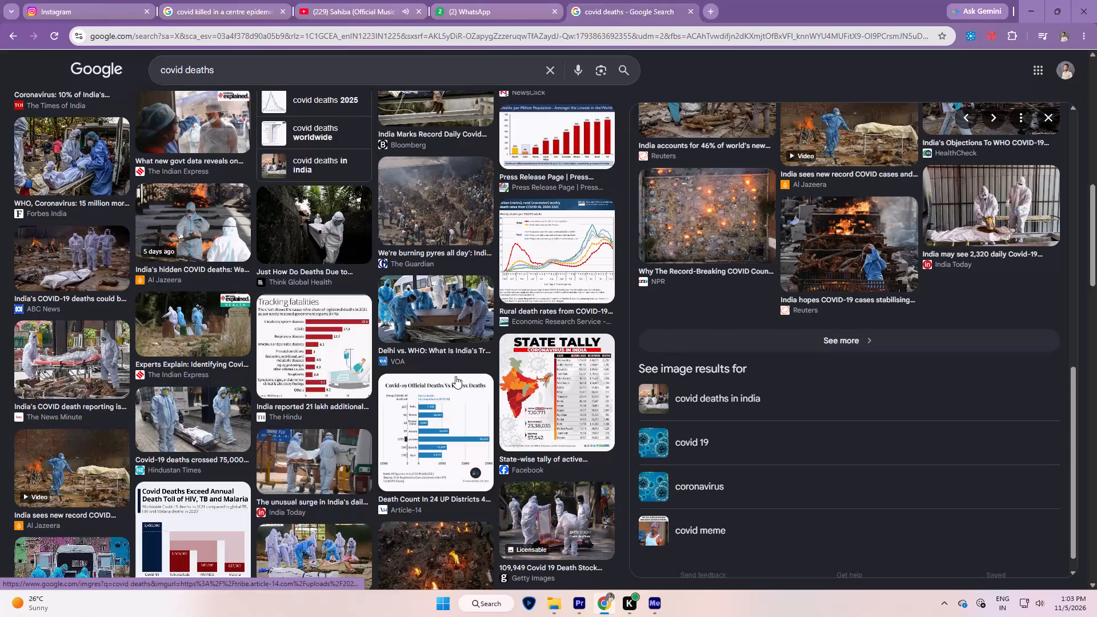
Save the Scroll.in cremation photo from the covid deaths image results to Downloads as a JPEG under its suggested name.
{"action": "scroll", "coordinate": [463, 222], "scroll_direction": "down", "scroll_amount": 7}
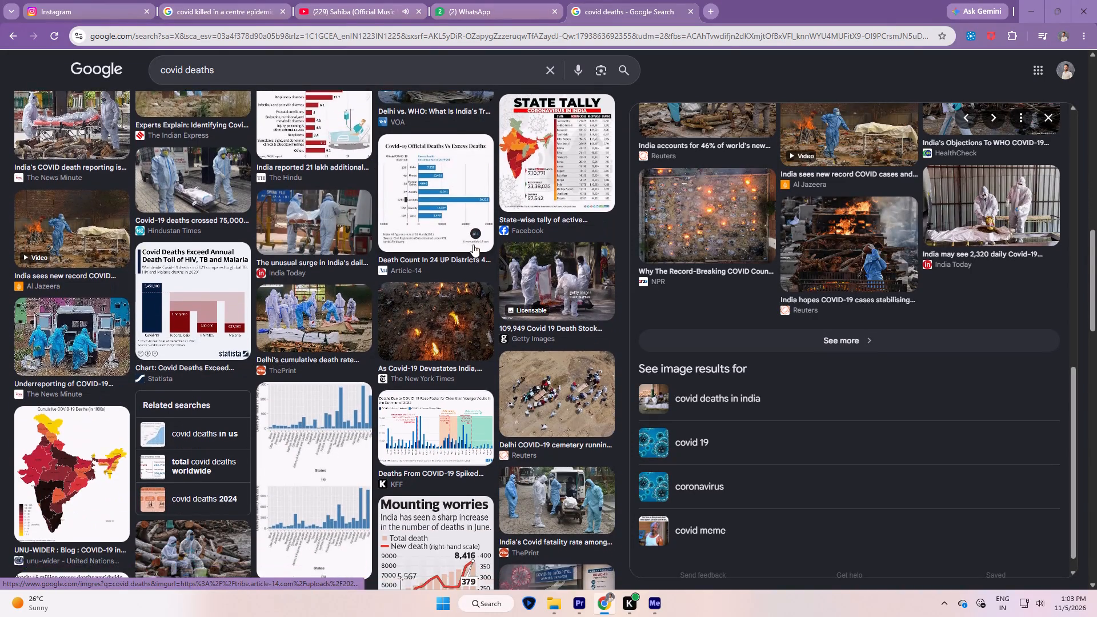
{"action": "scroll", "coordinate": [473, 245], "scroll_direction": "down", "scroll_amount": 7}
{"action": "scroll", "coordinate": [405, 324], "scroll_direction": "down", "scroll_amount": 4}
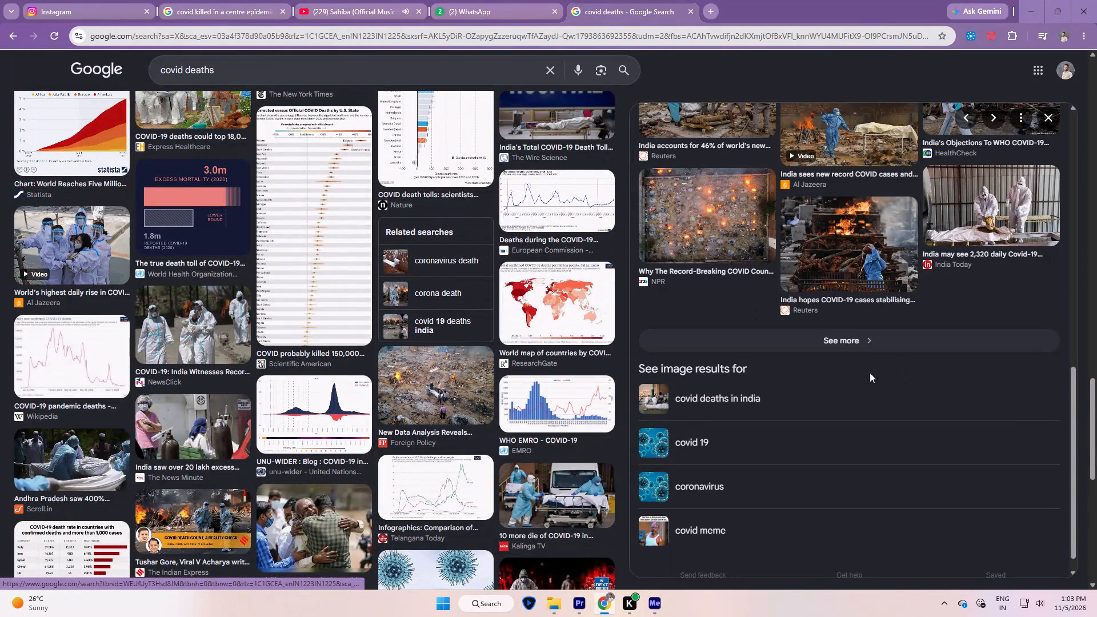
{"action": "scroll", "coordinate": [329, 377], "scroll_direction": "up", "scroll_amount": 20}
{"action": "scroll", "coordinate": [329, 377], "scroll_direction": "up", "scroll_amount": 4}
{"action": "right_click", "coordinate": [864, 249]}
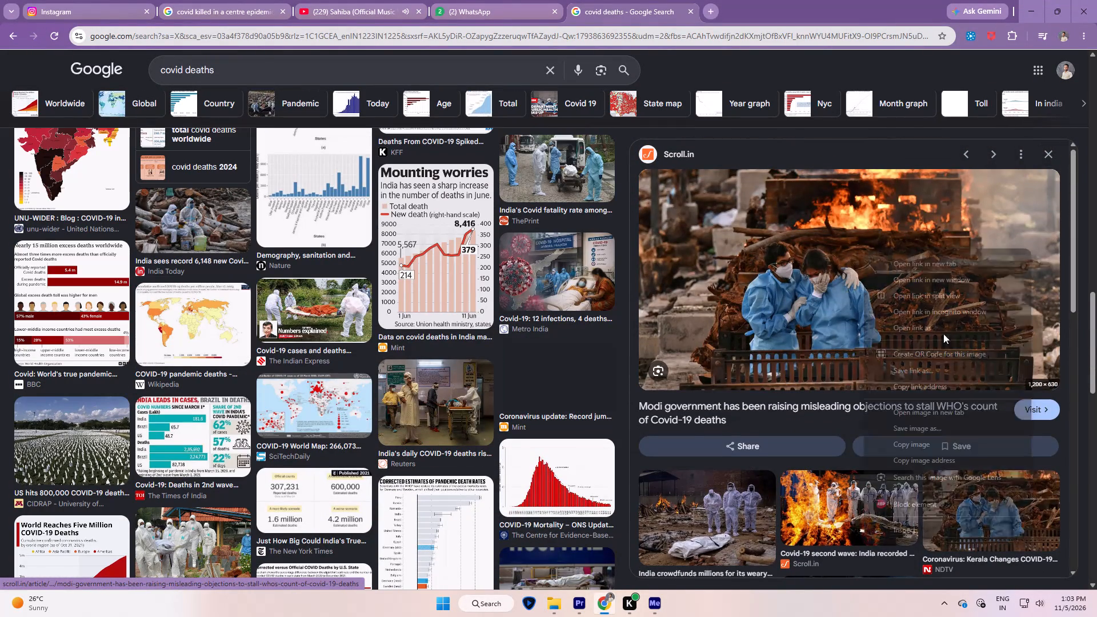
{"action": "left_click", "coordinate": [932, 431]}
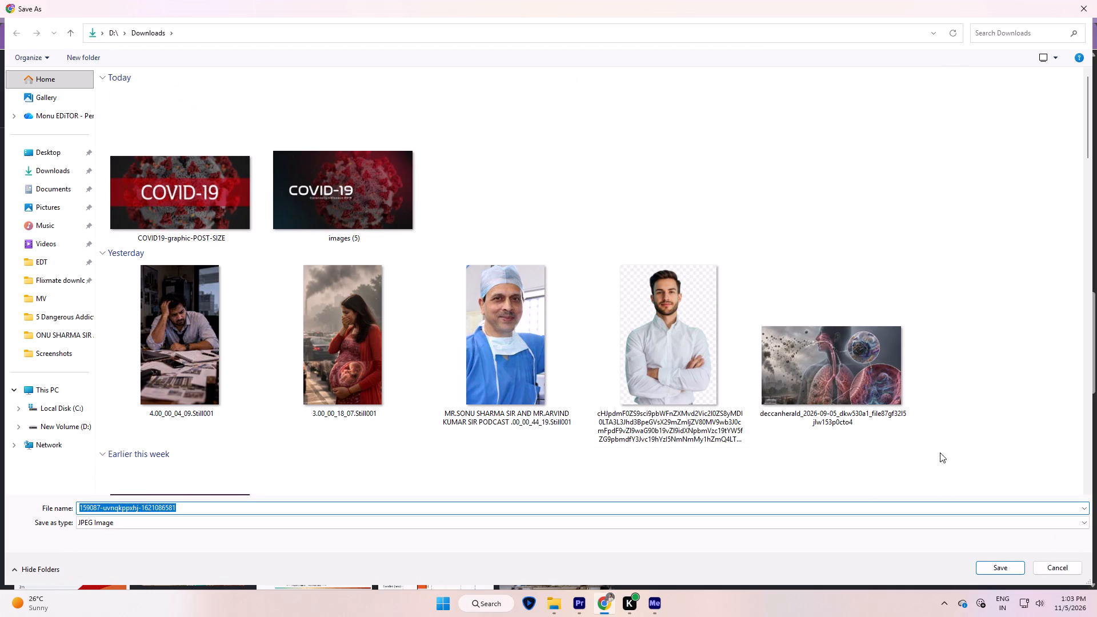
{"action": "key", "text": "Return"}
Look through further covid deaths image results and preview the NewsClick photo of people in white protective suits.
{"action": "scroll", "coordinate": [955, 344], "scroll_direction": "down", "scroll_amount": 4}
{"action": "scroll", "coordinate": [778, 341], "scroll_direction": "down", "scroll_amount": 4}
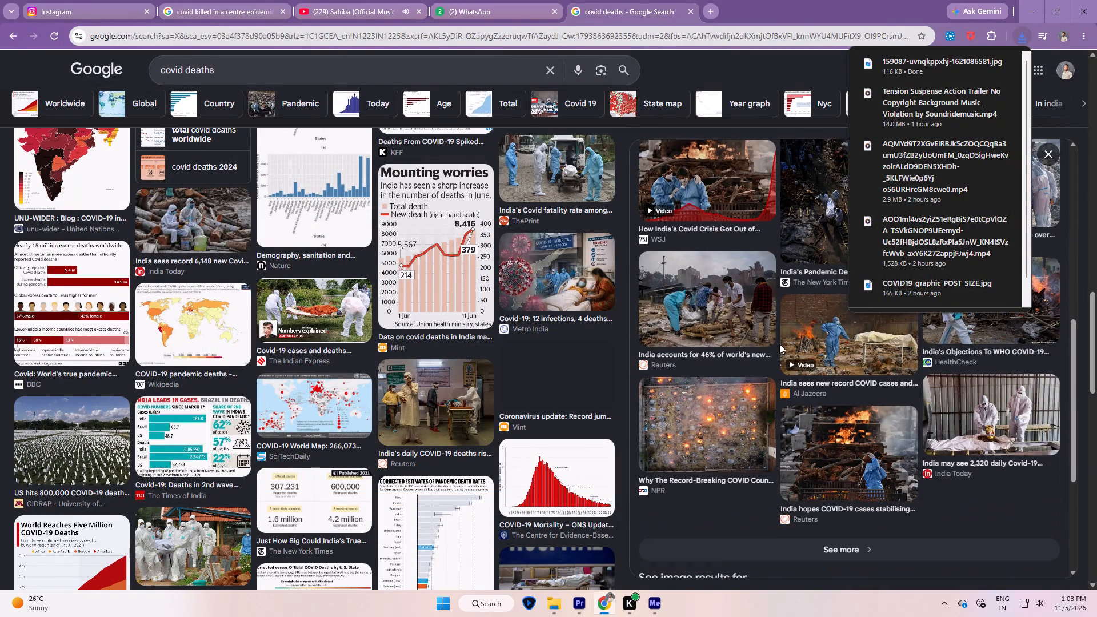
{"action": "scroll", "coordinate": [476, 349], "scroll_direction": "down", "scroll_amount": 5}
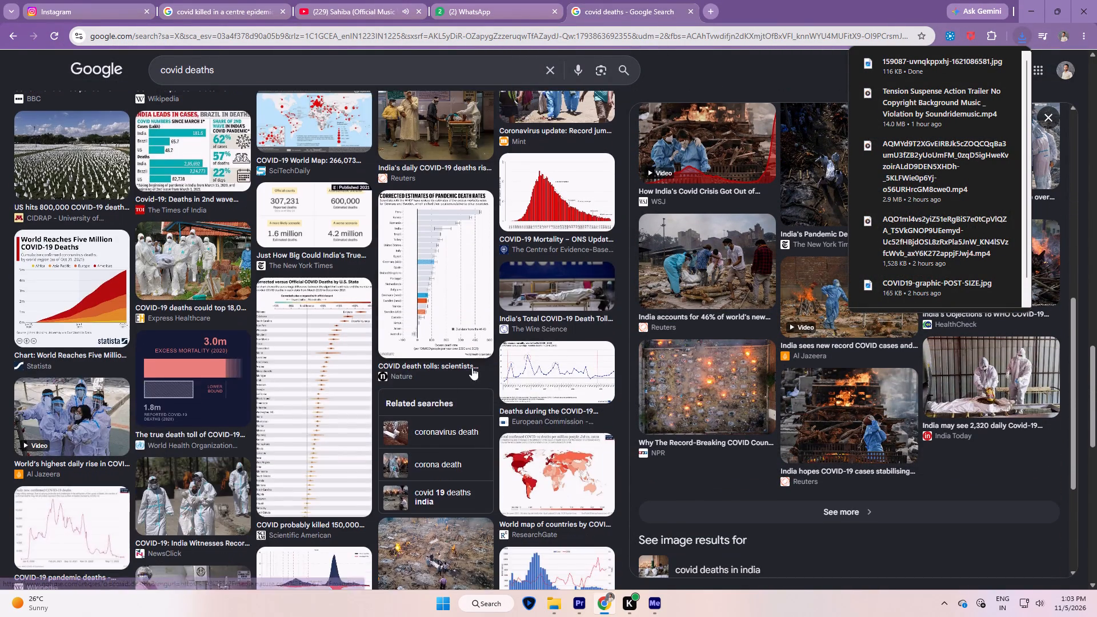
{"action": "scroll", "coordinate": [449, 352], "scroll_direction": "down", "scroll_amount": 5}
{"action": "left_click", "coordinate": [210, 196]}
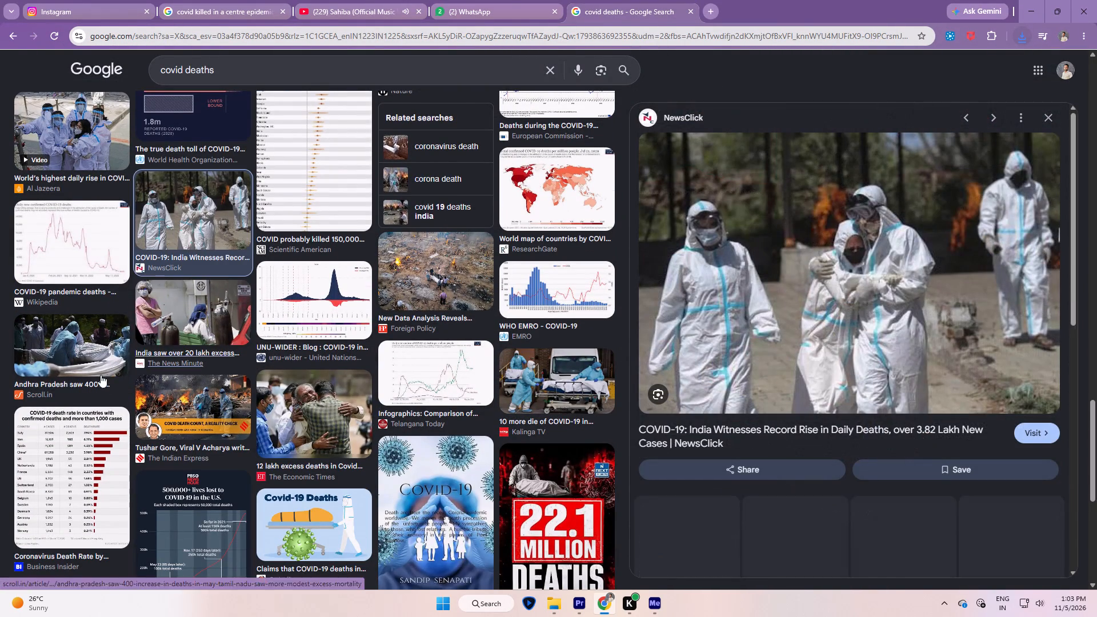
Bring the downloaded Scroll.in photo from the browser's downloads into the Premiere source monitor.
{"action": "left_click", "coordinate": [1064, 14]}
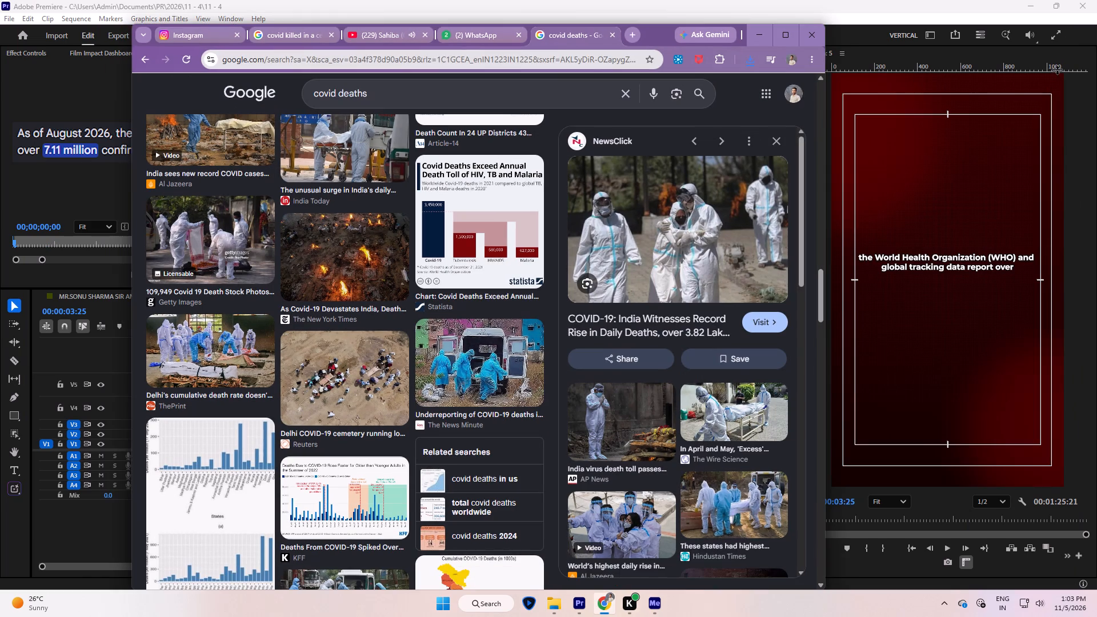
{"action": "left_click", "coordinate": [749, 63]}
{"action": "left_click_drag", "start_coordinate": [646, 114], "coordinate": [46, 131]}
{"action": "left_click", "coordinate": [46, 131]}
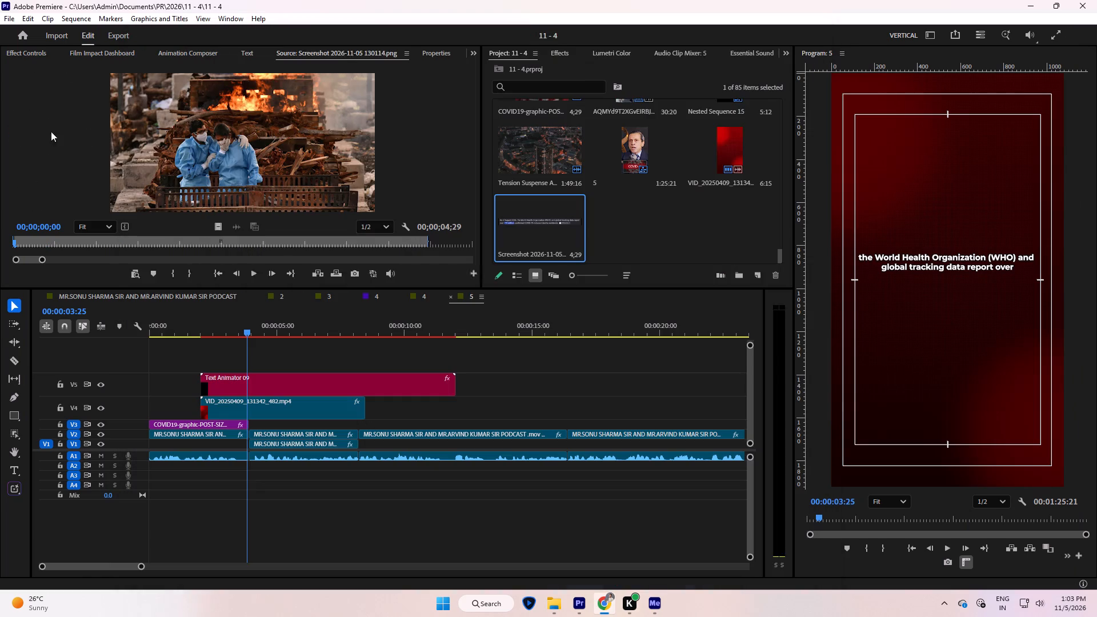
Move the Text Animator 09 clip up to V6 and place the downloaded photo on V5, aligned with its start.
{"action": "left_click_drag", "start_coordinate": [281, 384], "coordinate": [283, 378]}
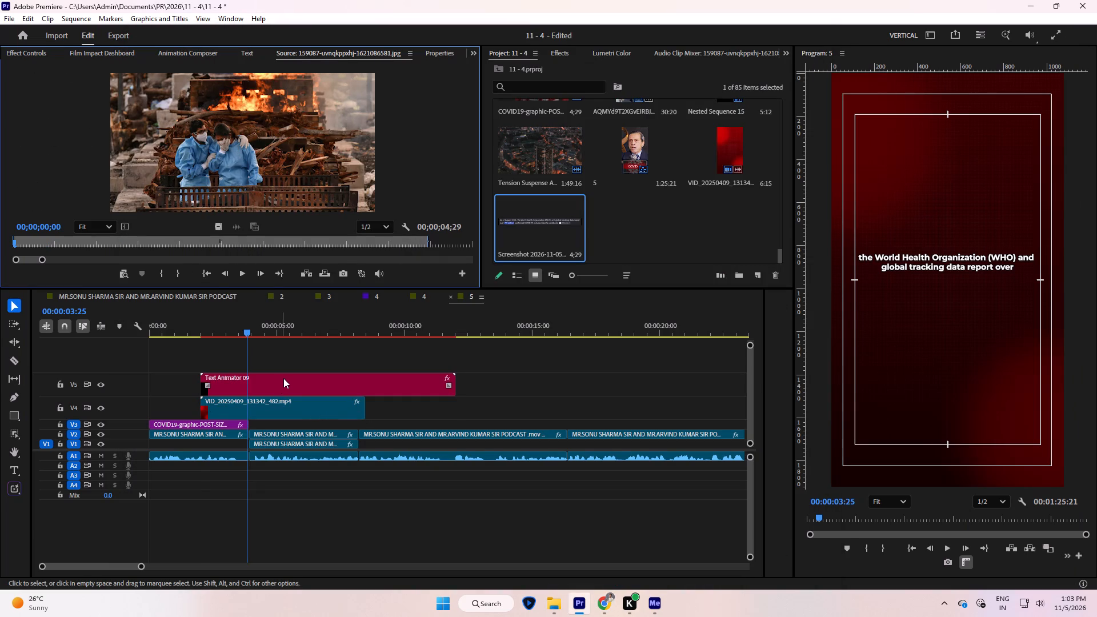
{"action": "left_click_drag", "start_coordinate": [283, 378], "coordinate": [283, 373]}
{"action": "left_click", "coordinate": [280, 366]}
{"action": "left_click_drag", "start_coordinate": [279, 379], "coordinate": [279, 362]}
{"action": "left_click_drag", "start_coordinate": [206, 181], "coordinate": [221, 380]}
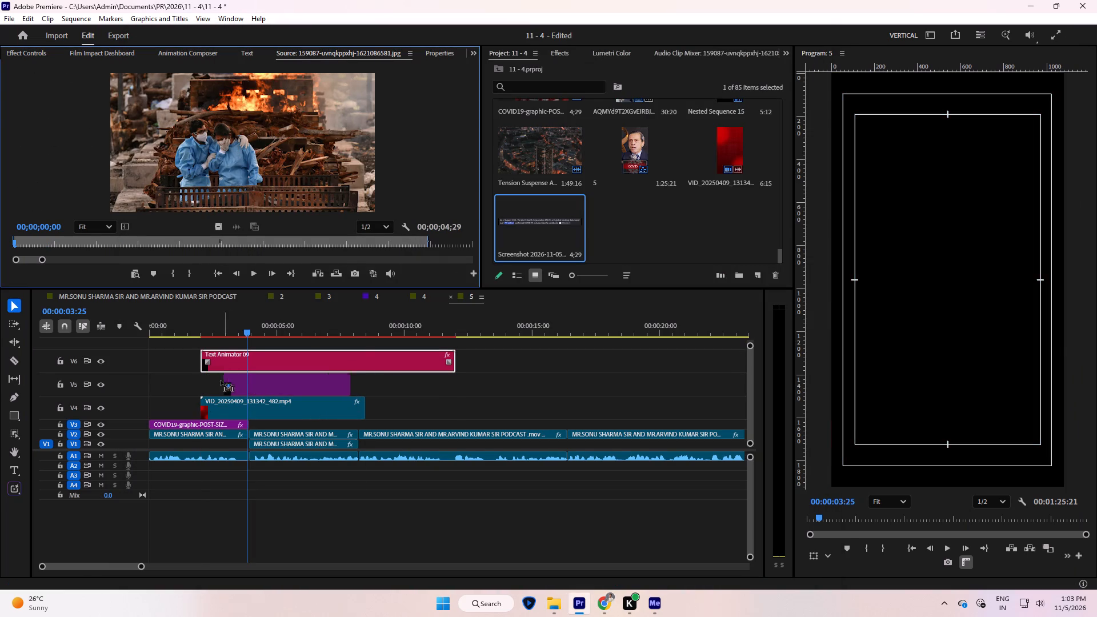
{"action": "left_click_drag", "start_coordinate": [221, 380], "coordinate": [201, 383]}
Scale the photo on V5 to 326 and set its horizontal position to 848 so it fills the vertical frame.
{"action": "left_click", "coordinate": [241, 383]}
{"action": "key", "text": "e"}
{"action": "left_click_drag", "start_coordinate": [143, 135], "coordinate": [154, 136]}
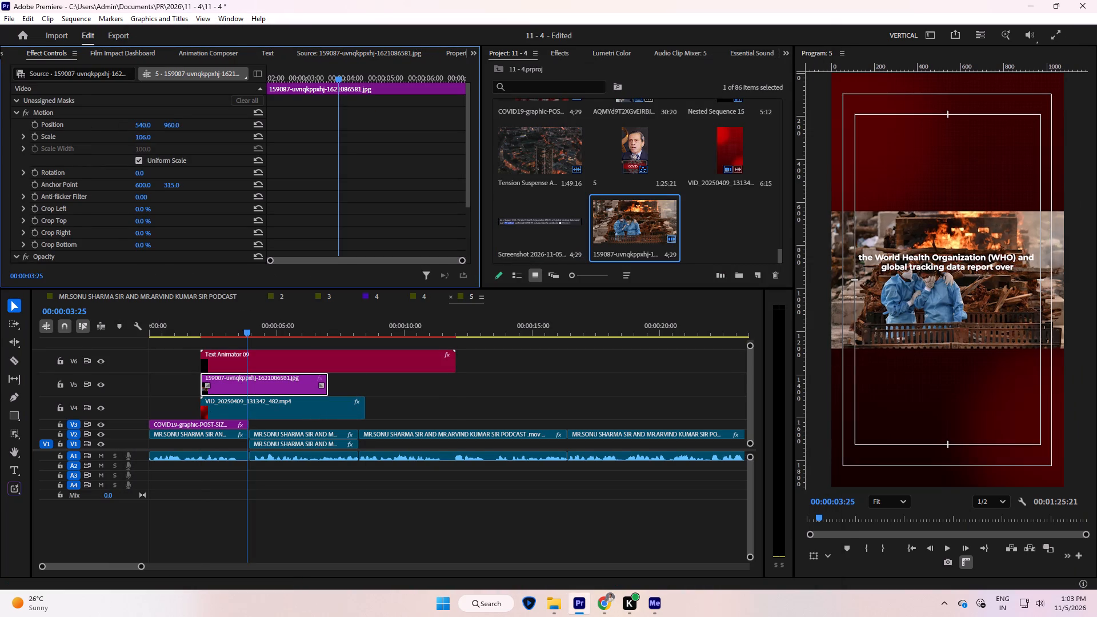
{"action": "left_click_drag", "start_coordinate": [154, 136], "coordinate": [273, 126]}
{"action": "left_click_drag", "start_coordinate": [138, 127], "coordinate": [306, 128]}
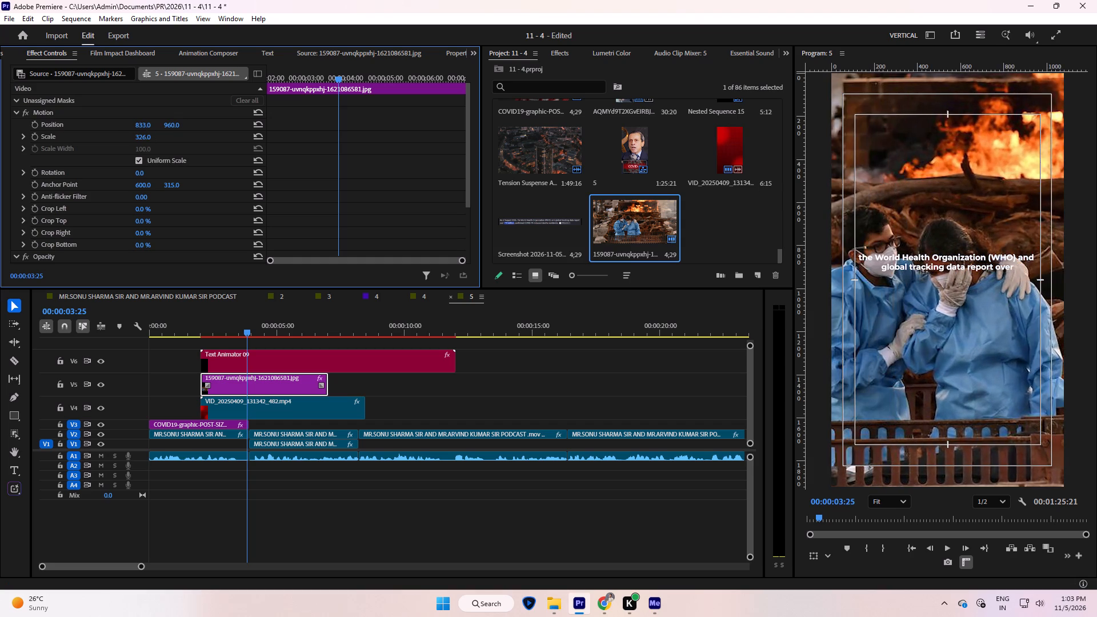
{"action": "left_click_drag", "start_coordinate": [306, 128], "coordinate": [314, 128]}
Lower the opacity of the photo on V5 to 5%.
{"action": "left_click", "coordinate": [278, 386]}
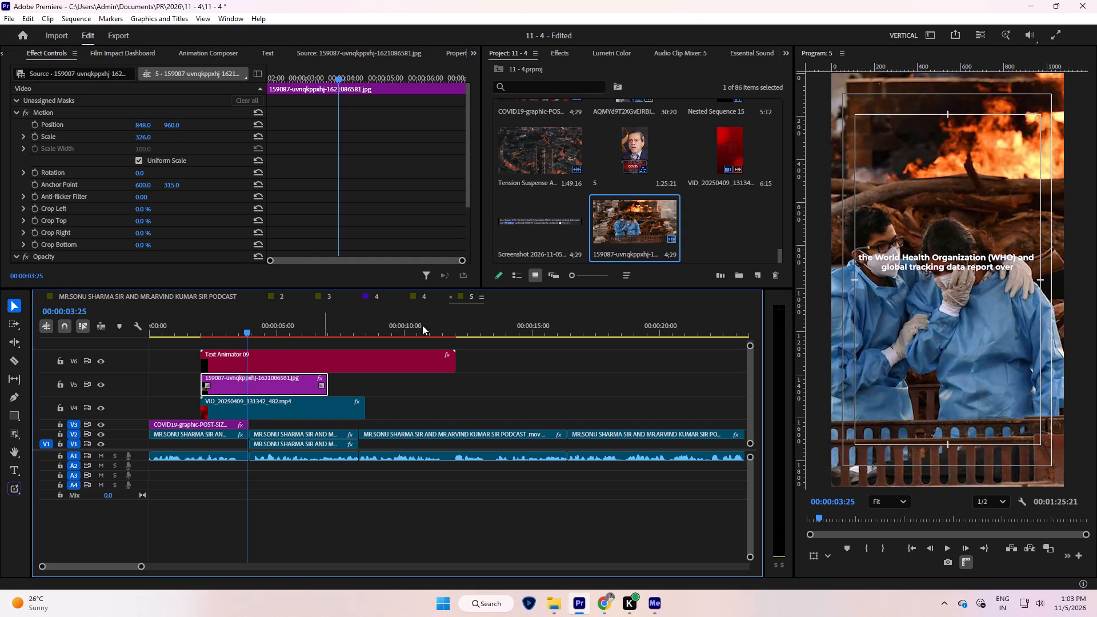
{"action": "key", "text": "ctrl+b"}
{"action": "scroll", "coordinate": [239, 202], "scroll_direction": "down", "scroll_amount": 9}
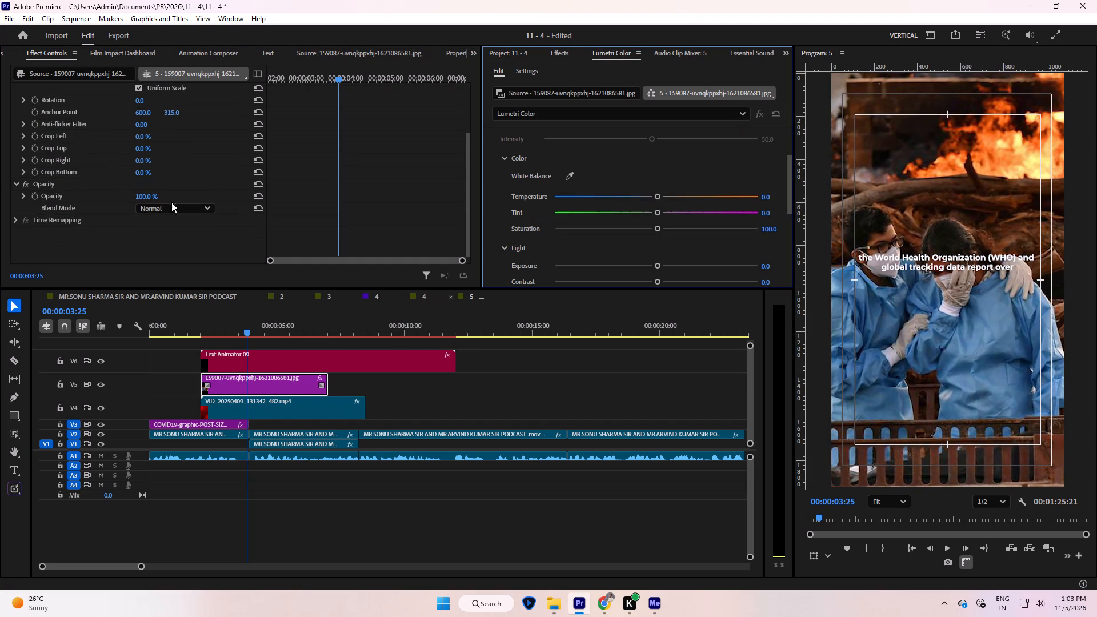
{"action": "left_click_drag", "start_coordinate": [143, 197], "coordinate": [77, 220]}
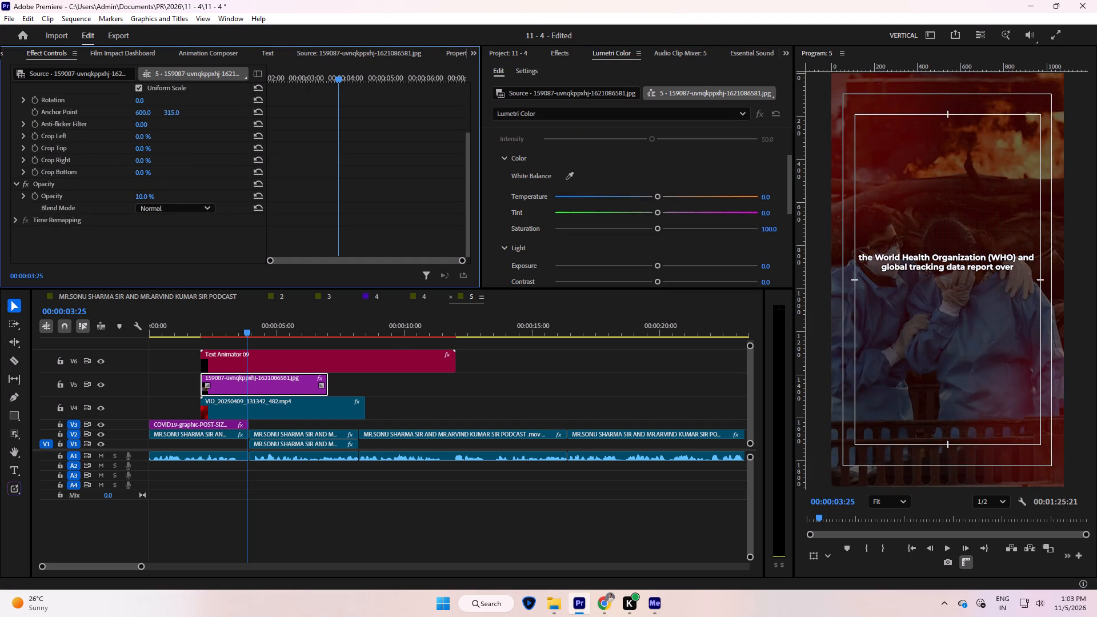
{"action": "left_click_drag", "start_coordinate": [77, 220], "coordinate": [74, 220]}
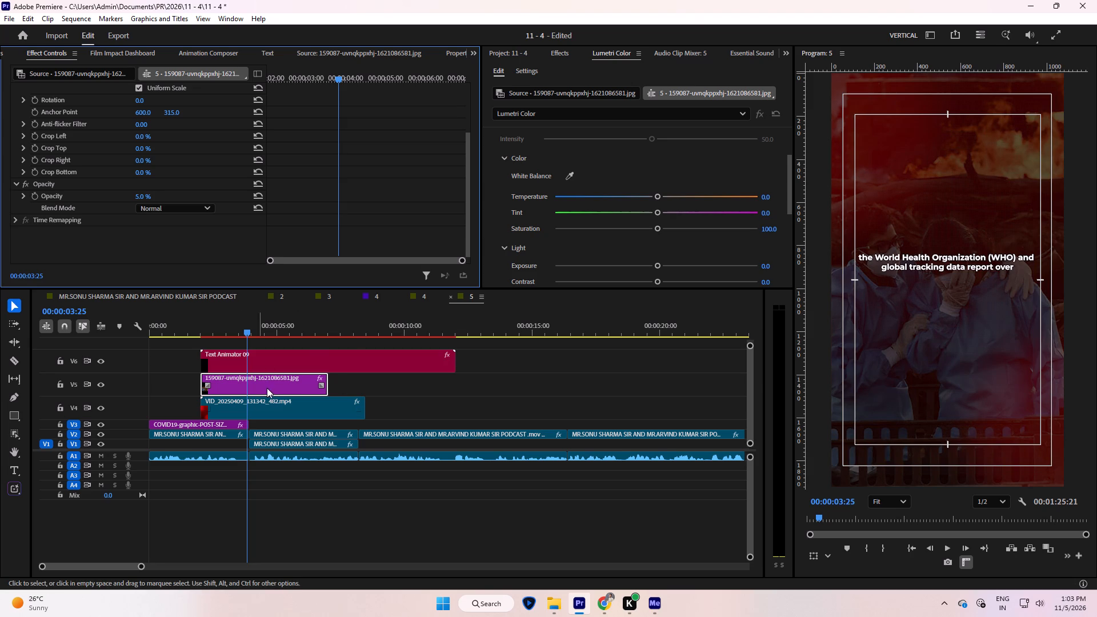
Apply the Gaussian preset to the photo on V5 and set its blur amount to 2.
{"action": "left_click", "coordinate": [271, 388]}
{"action": "key", "text": "5"}
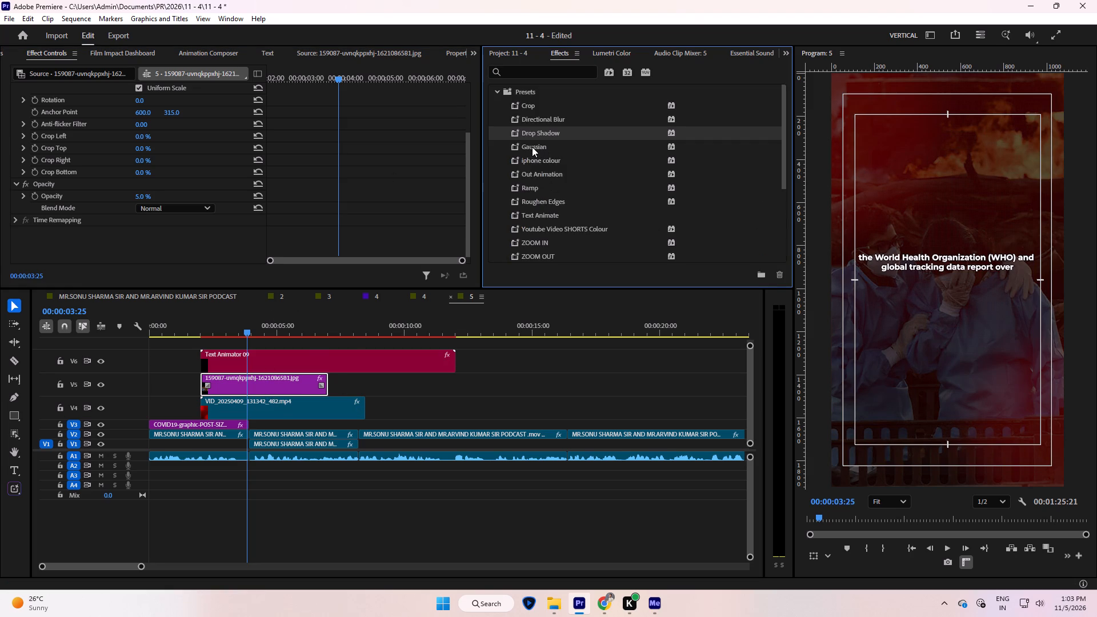
{"action": "left_click_drag", "start_coordinate": [532, 147], "coordinate": [272, 382]}
{"action": "scroll", "coordinate": [299, 185], "scroll_direction": "down", "scroll_amount": 8}
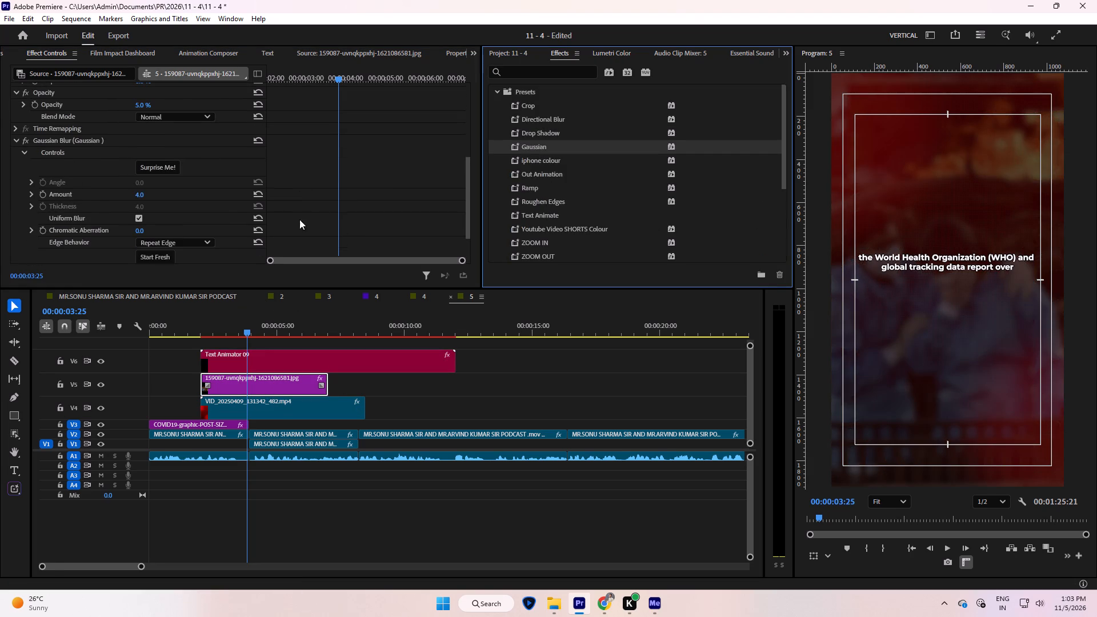
{"action": "left_click", "coordinate": [135, 196]}
{"action": "key", "text": "2"}
{"action": "left_click", "coordinate": [213, 187]}
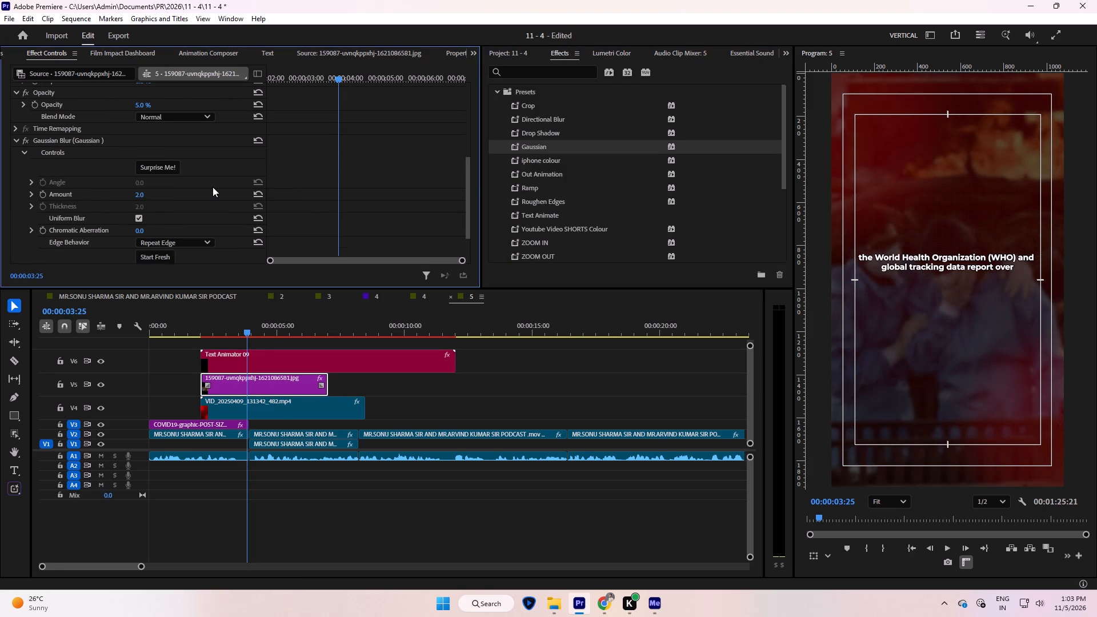
Save the project and briefly play back the sequence with the blurred photo background.
{"action": "key", "text": "ctrl+s"}
{"action": "key", "text": "ctrl+grave"}
{"action": "key", "text": "ctrl+grave"}
{"action": "left_click", "coordinate": [364, 392]}
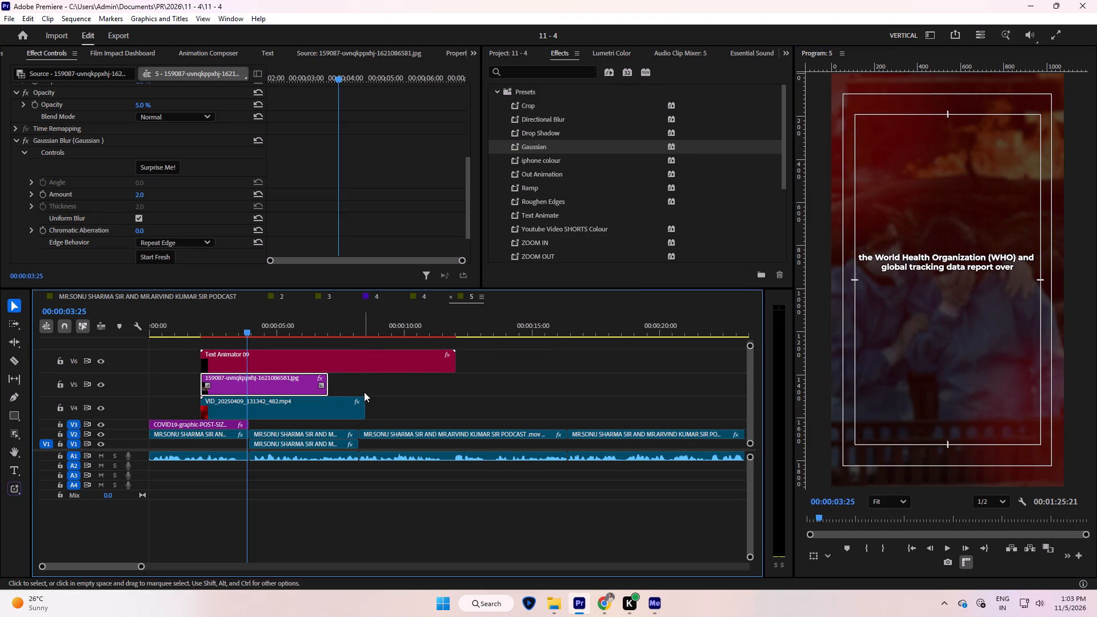
{"action": "key", "text": "ctrl+s"}
{"action": "key", "text": "space"}
{"action": "key", "text": "space"}
{"action": "key", "text": "ctrl+s"}
{"action": "left_click", "coordinate": [295, 364]}
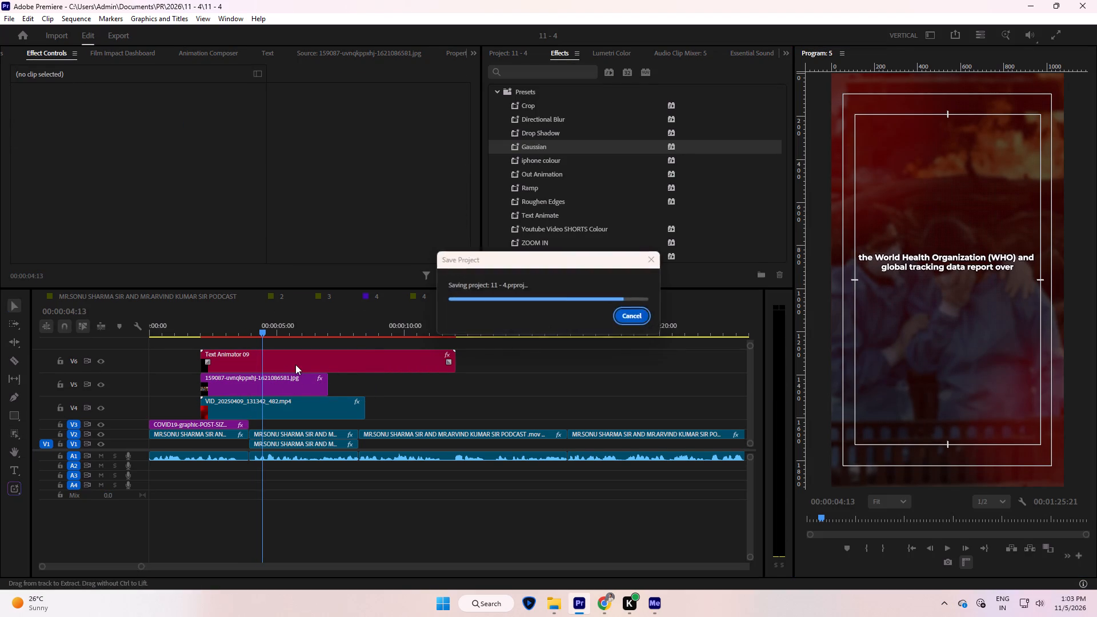
{"action": "key", "text": "Up"}
{"action": "left_click", "coordinate": [295, 364]}
{"action": "key", "text": "space"}
{"action": "key", "text": "space"}
Duplicate the Text Animator 09 clip from V6 onto V7, directly above the original.
{"action": "left_click", "coordinate": [295, 364]}
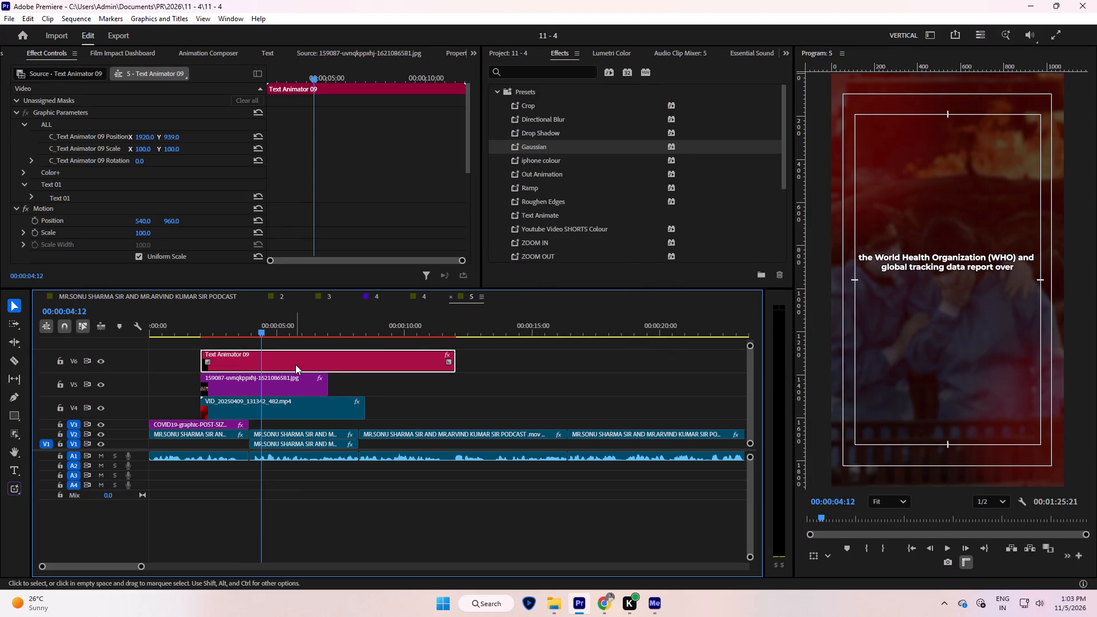
{"action": "left_click_drag", "start_coordinate": [267, 358], "coordinate": [267, 339]}
{"action": "left_click", "coordinate": [281, 361]}
Set the vertical Text Animator position of the duplicate on V7 to 1054, below the first caption.
{"action": "key", "text": "shift+underscore"}
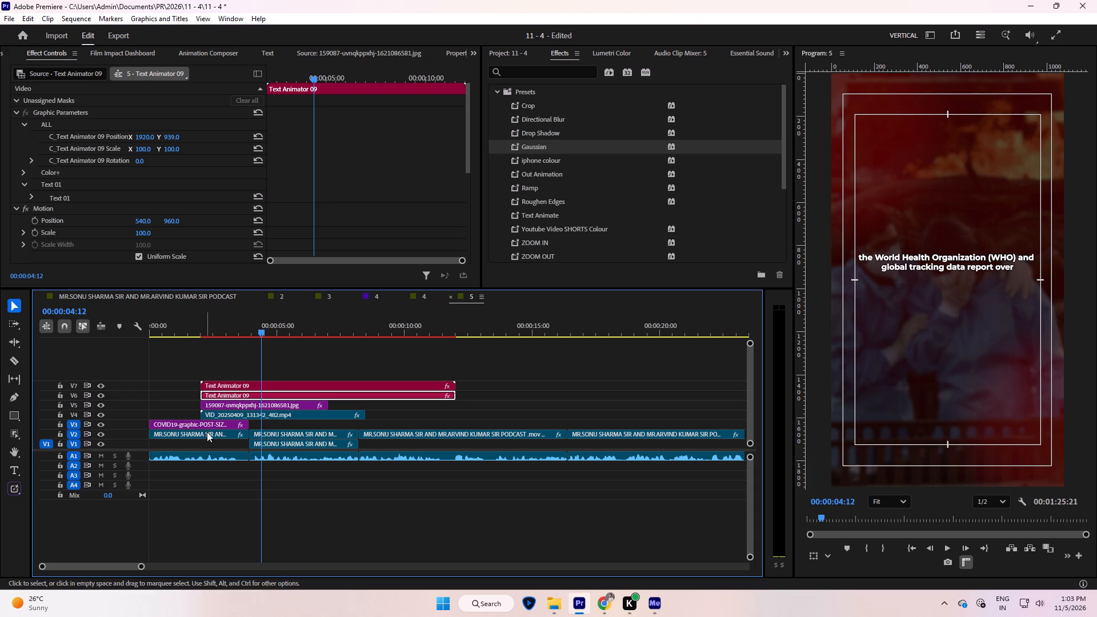
{"action": "left_click_drag", "start_coordinate": [134, 449], "coordinate": [127, 559]}
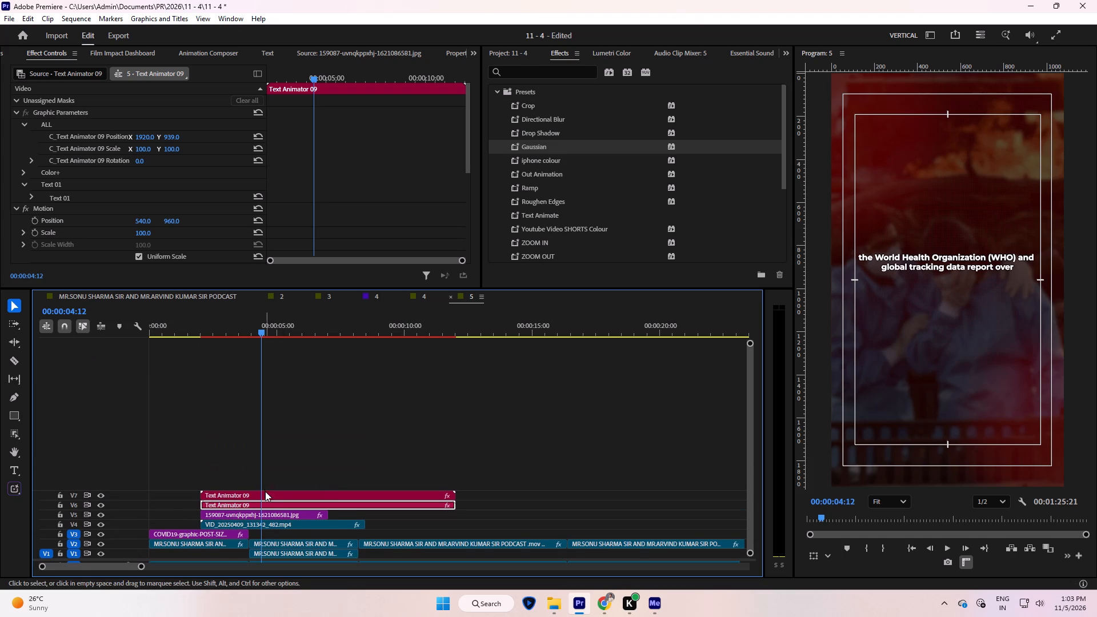
{"action": "left_click", "coordinate": [265, 494]}
{"action": "left_click_drag", "start_coordinate": [174, 138], "coordinate": [270, 141]}
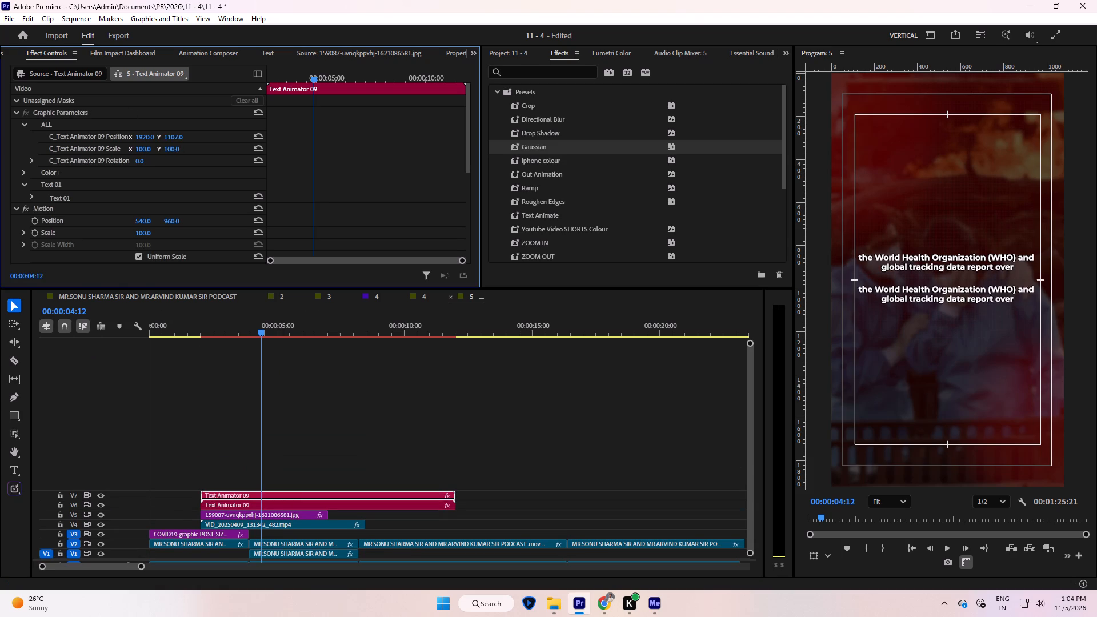
{"action": "left_click_drag", "start_coordinate": [270, 141], "coordinate": [241, 149]}
Replace the duplicate's text with the copied line "7.11 million confirmed COVID-19-induced deaths worldwide".
{"action": "left_click", "coordinate": [31, 196]}
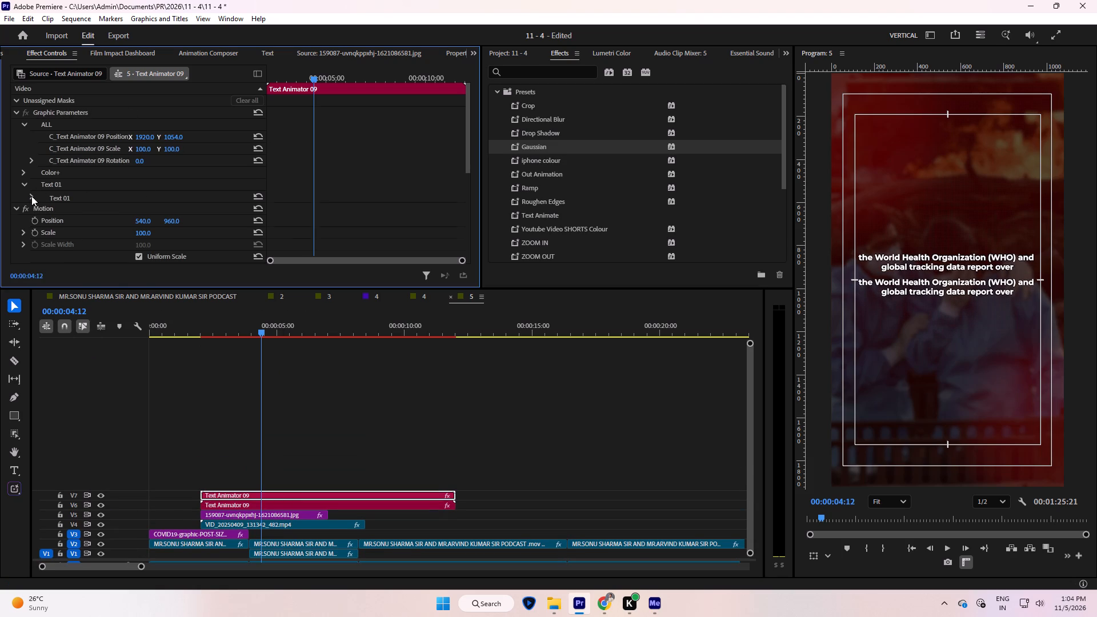
{"action": "left_click", "coordinate": [170, 219]}
{"action": "key", "text": "ctrl+a"}
{"action": "key", "text": "ctrl+v"}
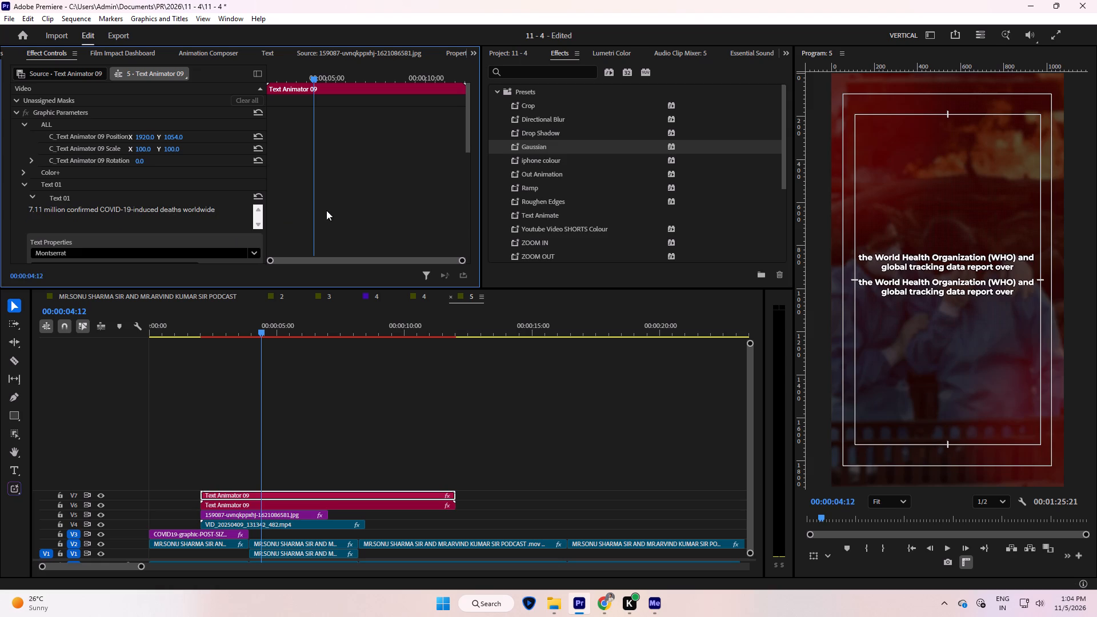
{"action": "left_click", "coordinate": [329, 199]}
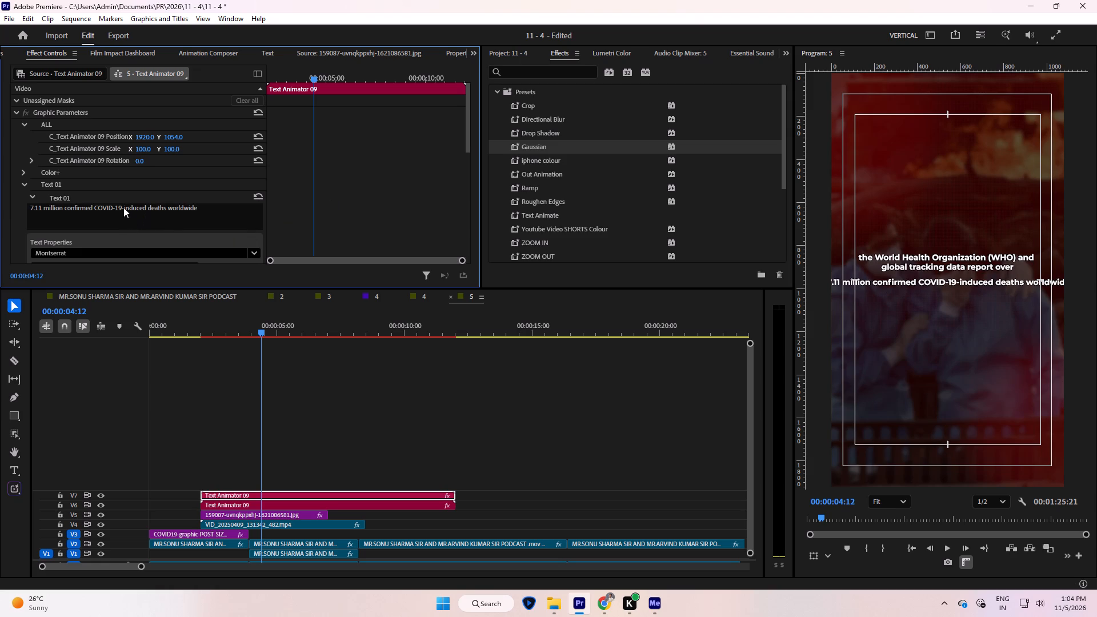
Cut the end of the new caption so it reads "7.11 million confirmed COVID-19".
{"action": "left_click_drag", "start_coordinate": [123, 206], "coordinate": [142, 209]}
{"action": "left_click", "coordinate": [123, 208]}
{"action": "left_click_drag", "start_coordinate": [125, 209], "coordinate": [207, 205]}
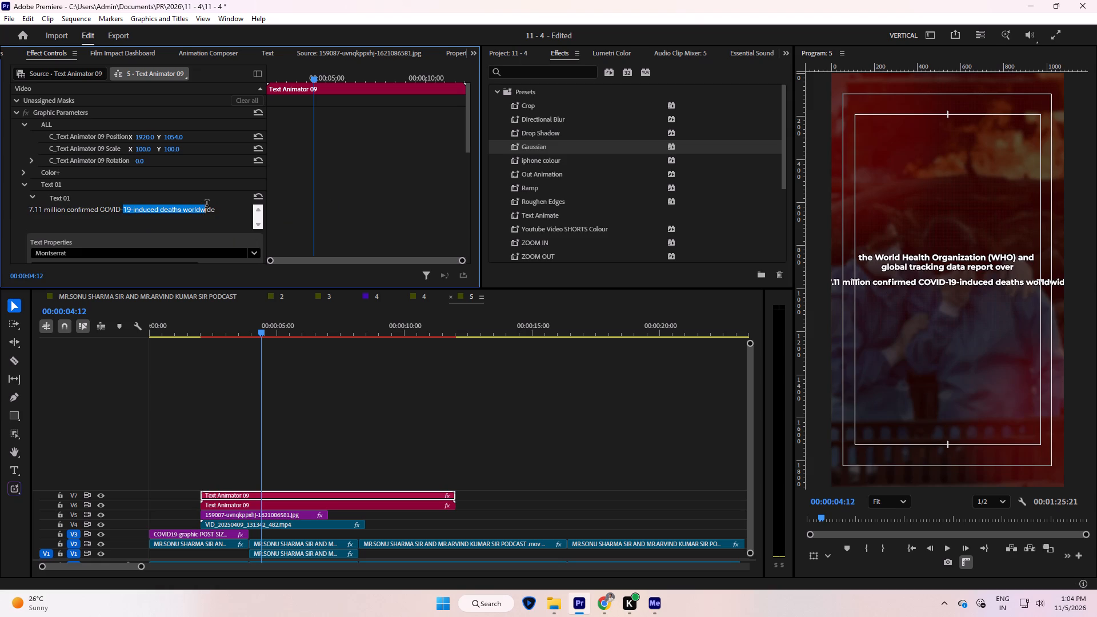
{"action": "left_click_drag", "start_coordinate": [207, 205], "coordinate": [220, 205]}
{"action": "key", "text": "ctrl+x"}
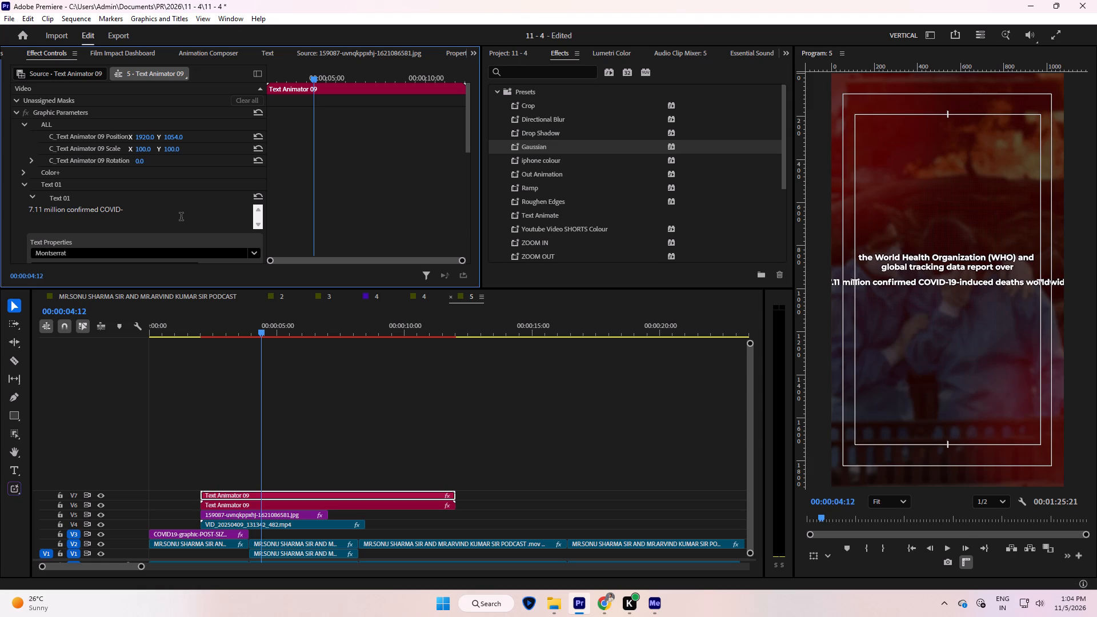
{"action": "type", "text": "19"}
{"action": "left_click", "coordinate": [388, 218]}
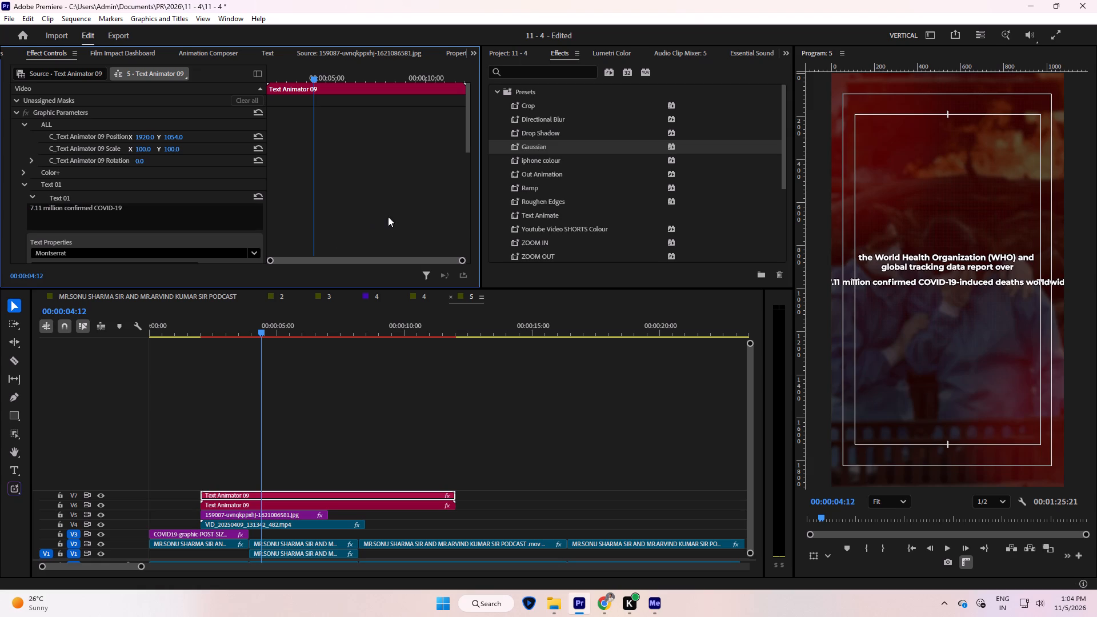
Change the font of the "7.11 million confirmed COVID-19" caption to Articulat CF after trying other typefaces.
{"action": "scroll", "coordinate": [311, 175], "scroll_direction": "down", "scroll_amount": 4}
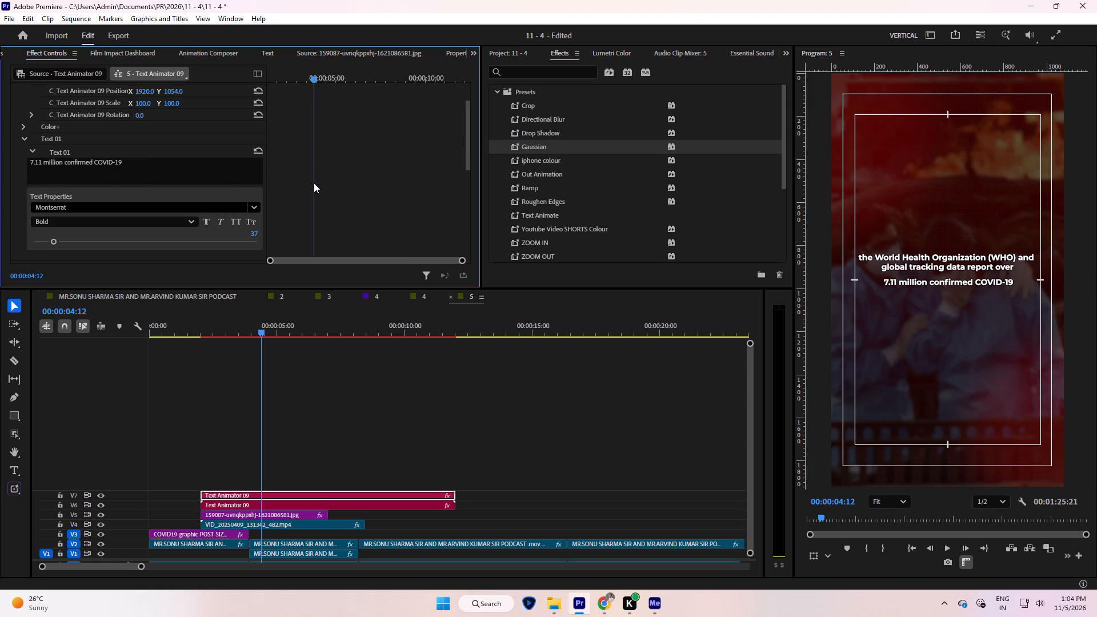
{"action": "scroll", "coordinate": [121, 203], "scroll_direction": "up", "scroll_amount": 6}
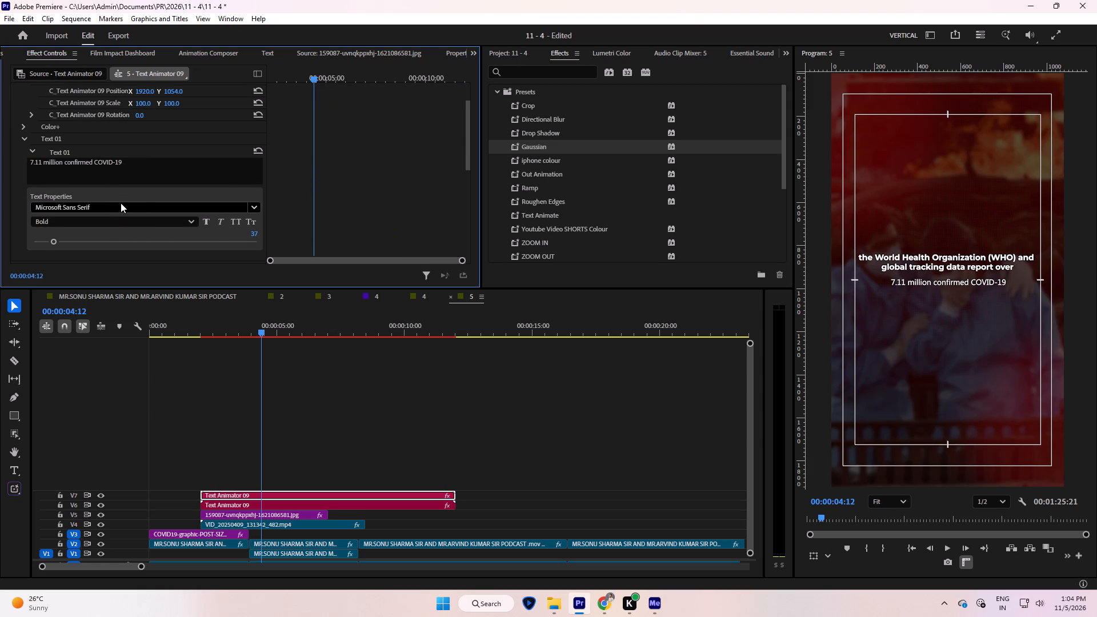
{"action": "scroll", "coordinate": [121, 203], "scroll_direction": "up", "scroll_amount": 7}
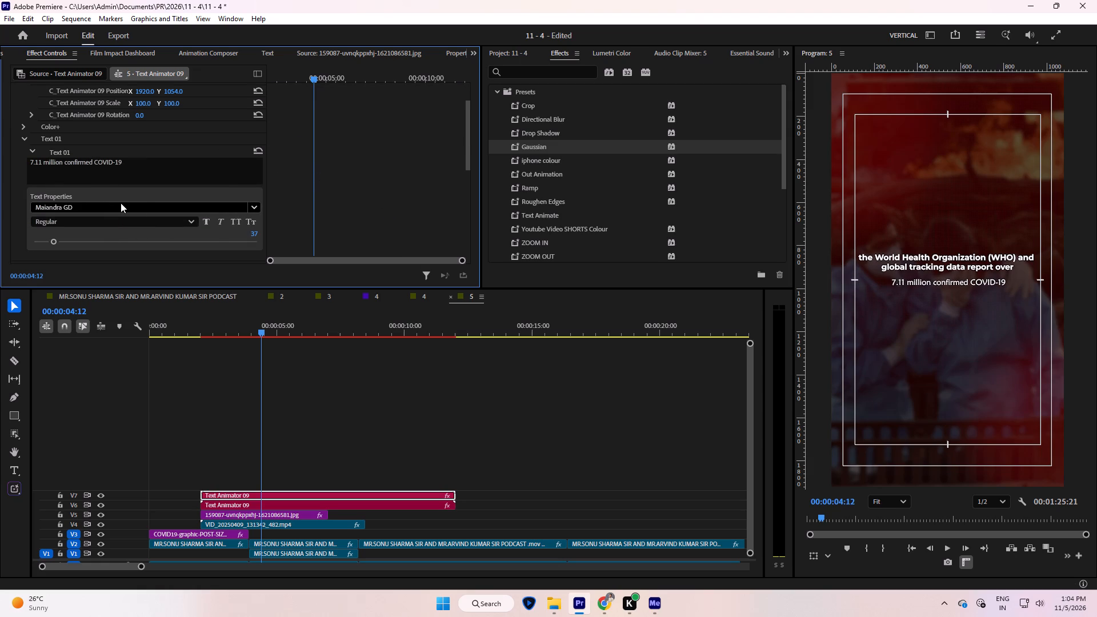
{"action": "scroll", "coordinate": [121, 203], "scroll_direction": "up", "scroll_amount": 7}
{"action": "left_click", "coordinate": [121, 203]}
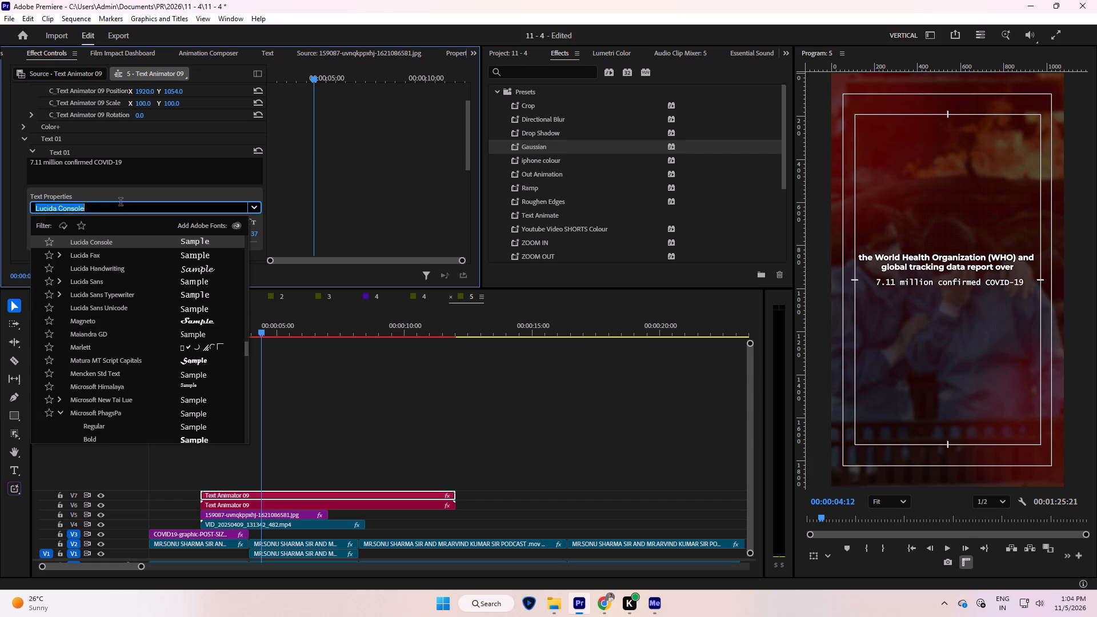
{"action": "key", "text": "a"}
{"action": "left_click", "coordinate": [155, 247]}
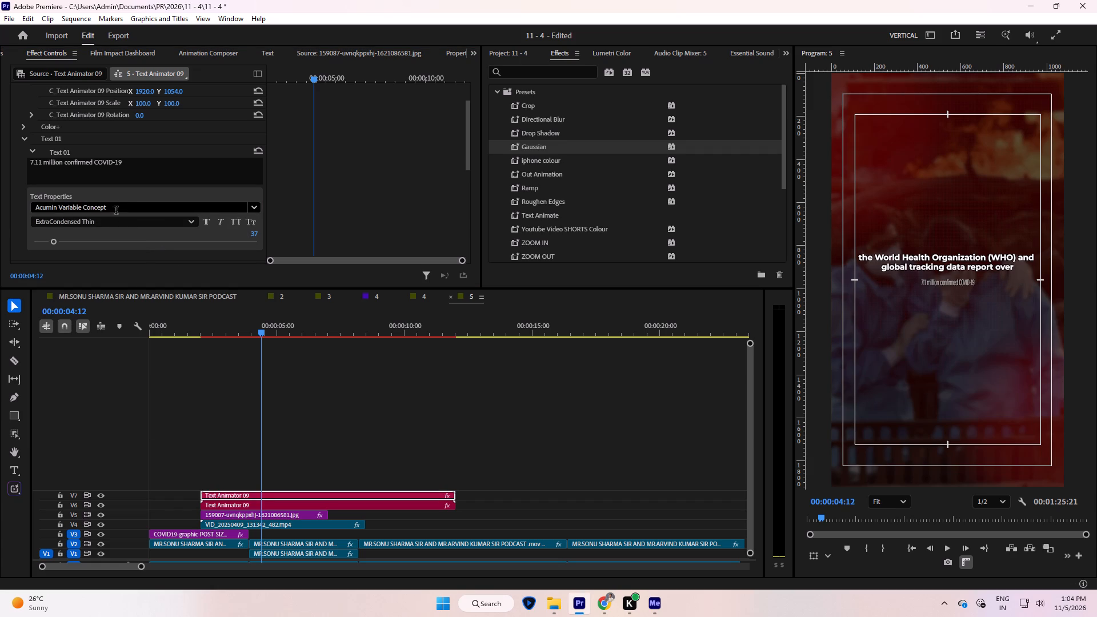
{"action": "scroll", "coordinate": [116, 206], "scroll_direction": "down", "scroll_amount": 5}
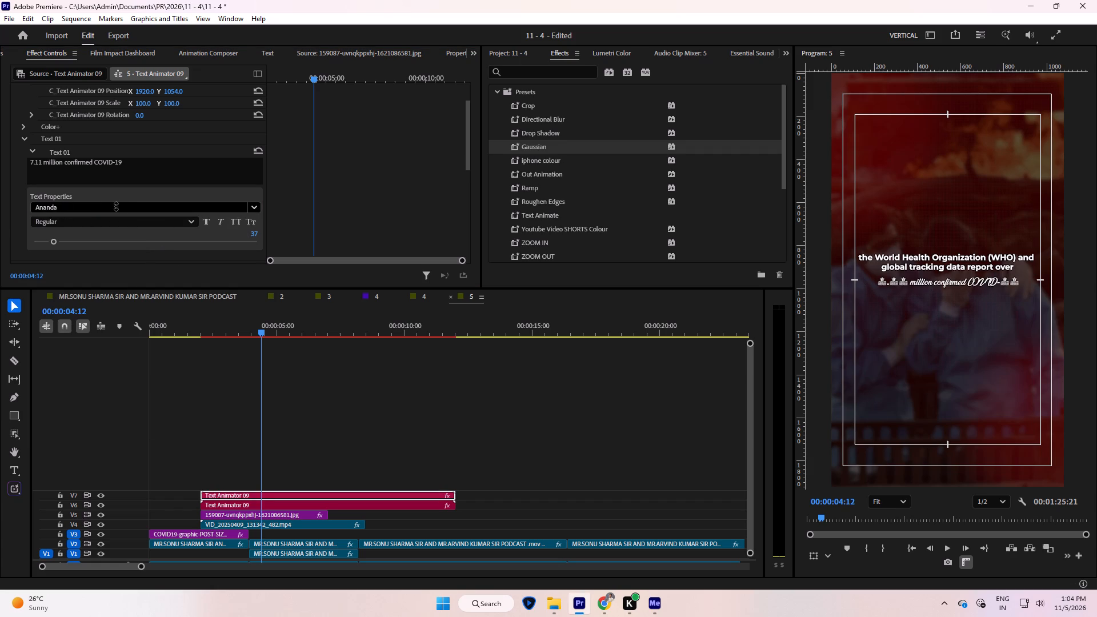
{"action": "scroll", "coordinate": [116, 206], "scroll_direction": "down", "scroll_amount": 4}
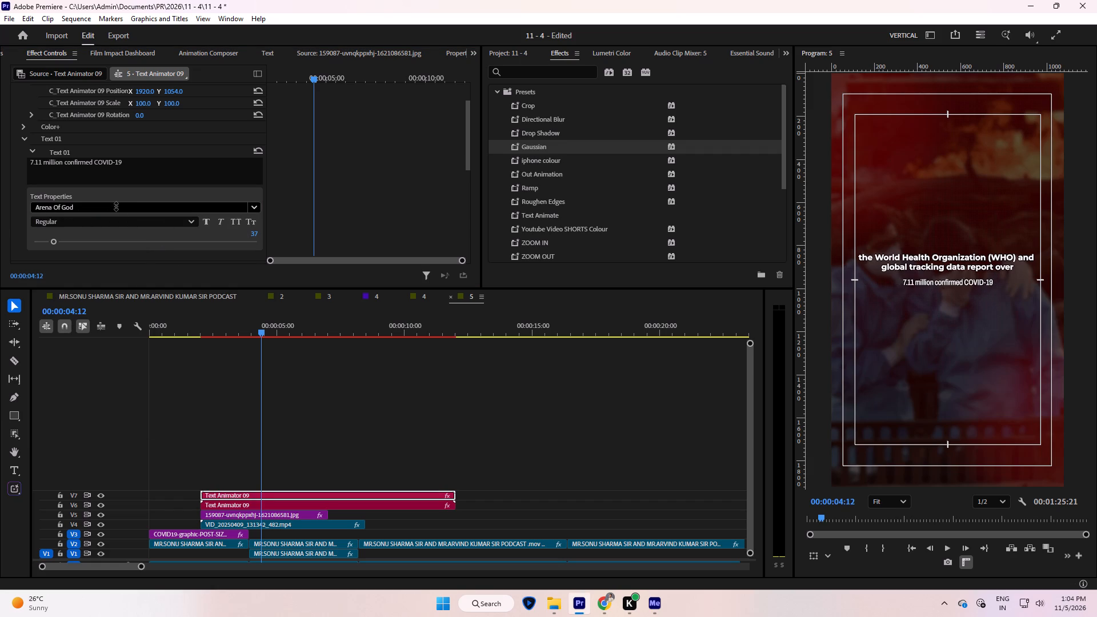
{"action": "scroll", "coordinate": [116, 206], "scroll_direction": "down", "scroll_amount": 2}
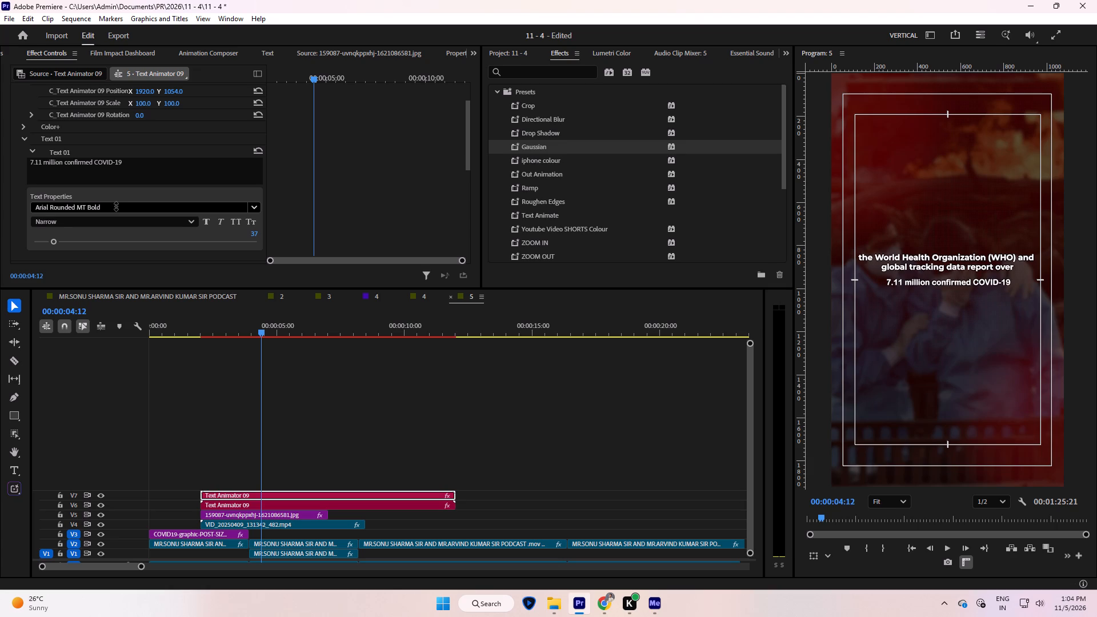
{"action": "scroll", "coordinate": [116, 206], "scroll_direction": "down", "scroll_amount": 2}
{"action": "scroll", "coordinate": [116, 206], "scroll_direction": "up", "scroll_amount": 1}
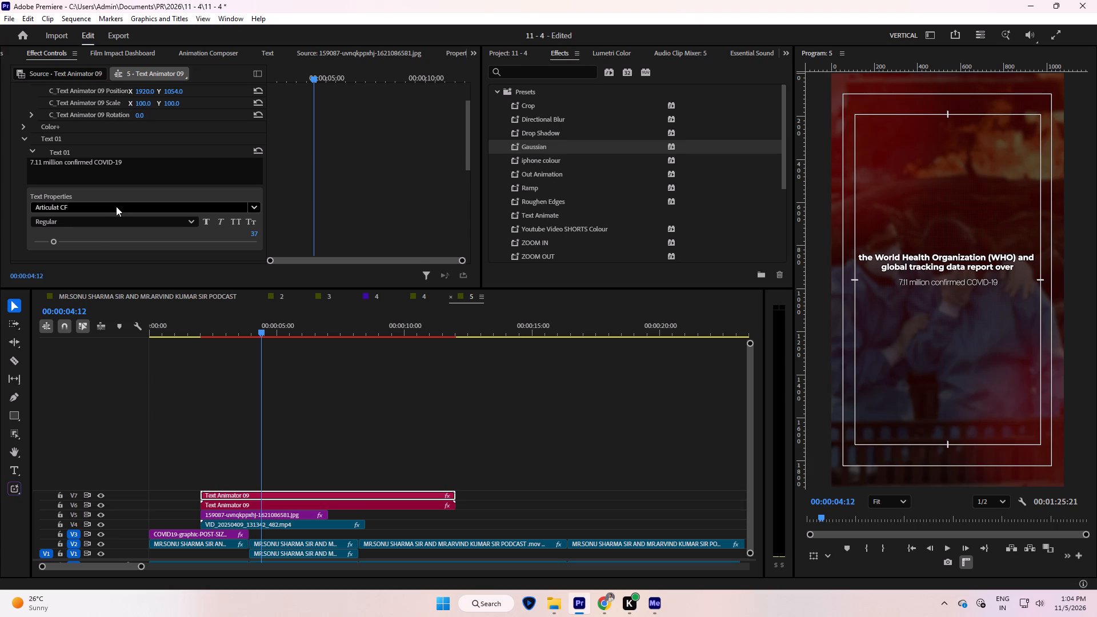
Increase the "7.11 million confirmed COVID-19" caption's font size to 66 and preview it full screen.
{"action": "left_click", "coordinate": [94, 239]}
{"action": "left_click_drag", "start_coordinate": [76, 238], "coordinate": [61, 246]}
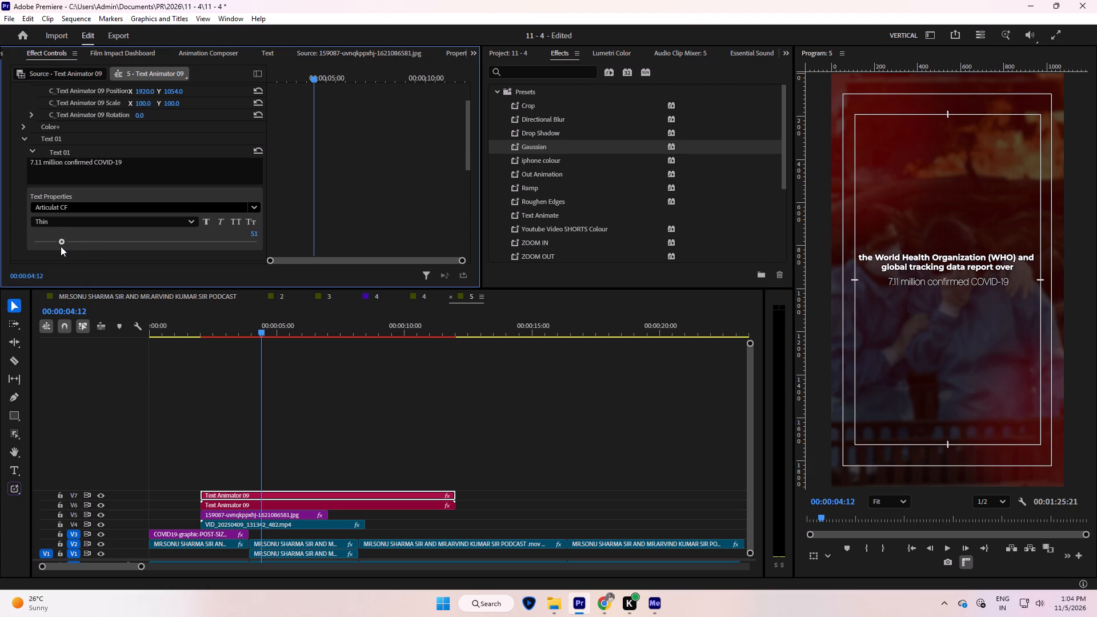
{"action": "left_click_drag", "start_coordinate": [61, 246], "coordinate": [69, 248]}
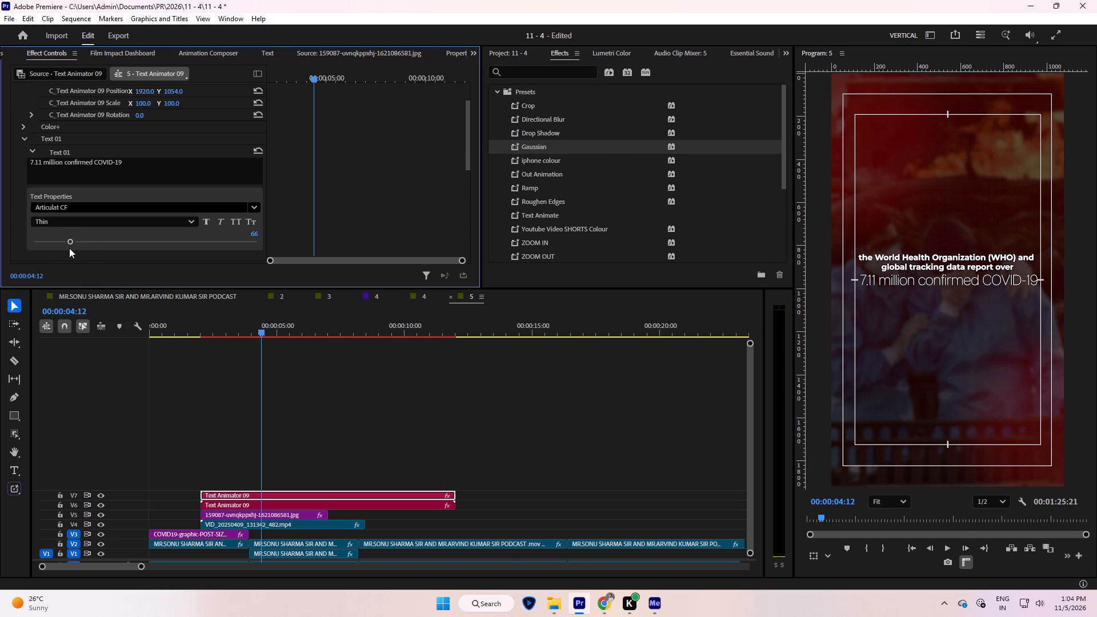
{"action": "key", "text": "ctrl+grave"}
{"action": "key", "text": "ctrl+grave"}
Set the caption's Articulat CF weight to Light, preview it full screen, and save the project.
{"action": "scroll", "coordinate": [116, 219], "scroll_direction": "down", "scroll_amount": 2}
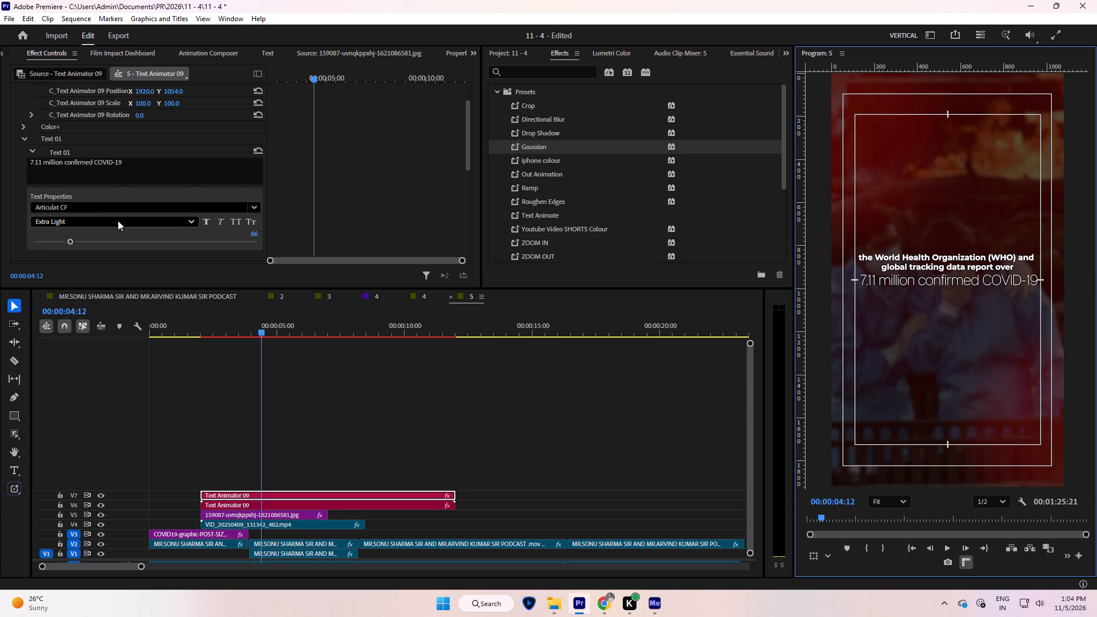
{"action": "scroll", "coordinate": [119, 223], "scroll_direction": "down", "scroll_amount": 2}
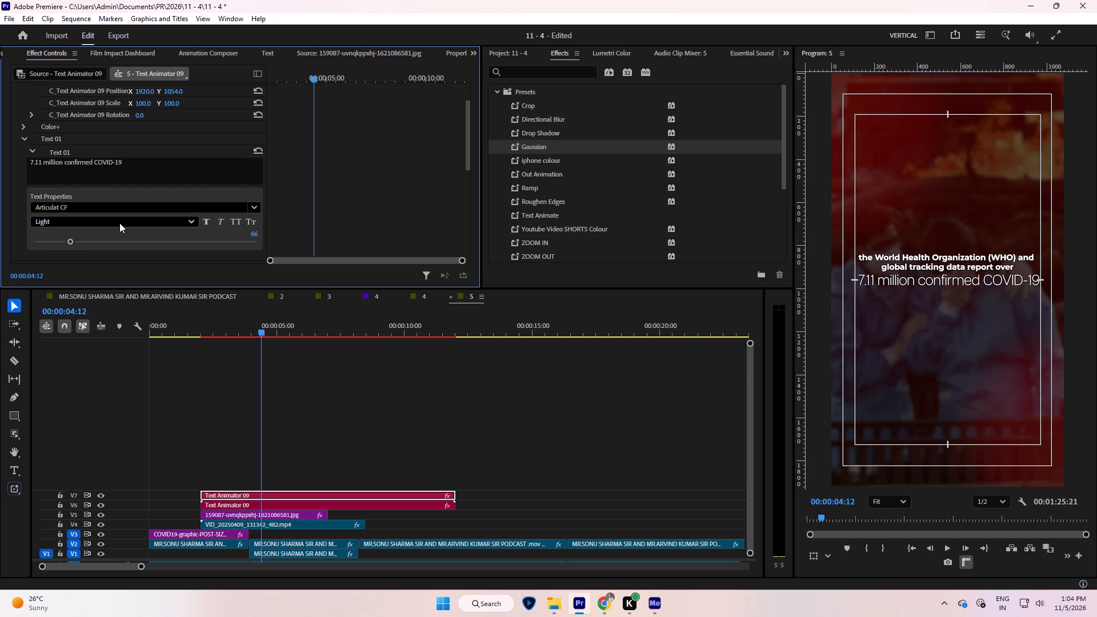
{"action": "key", "text": "ctrl+grave"}
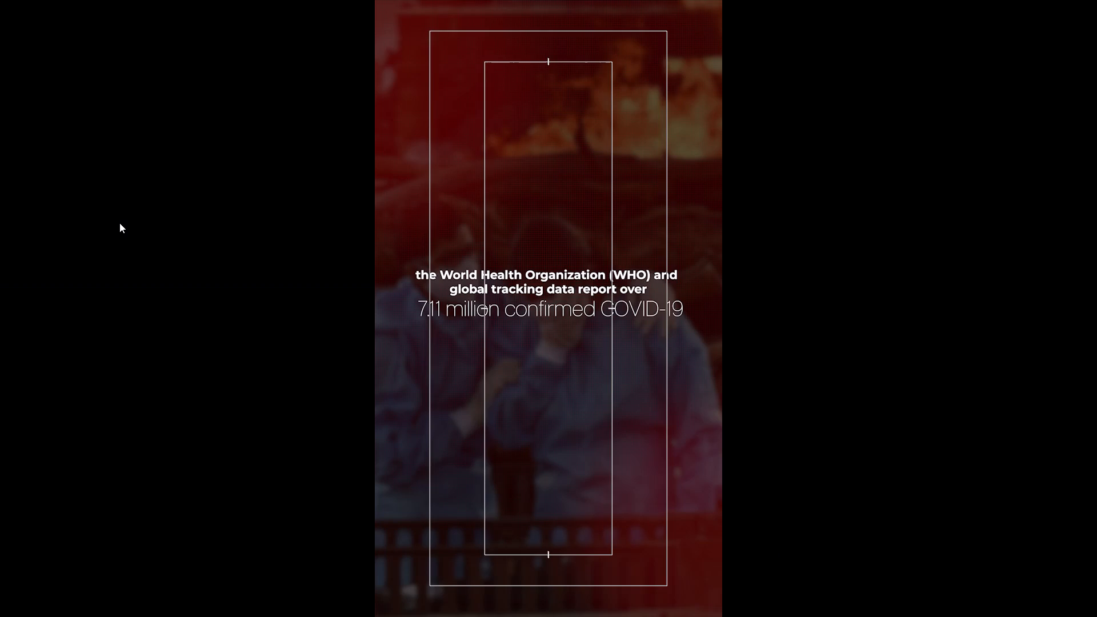
{"action": "key", "text": "ctrl+grave"}
{"action": "key", "text": "ctrl+s"}
Duplicate the "7.11 million confirmed COVID-19" caption clip from V7 onto a new track V8, directly above it.
{"action": "left_click", "coordinate": [323, 398]}
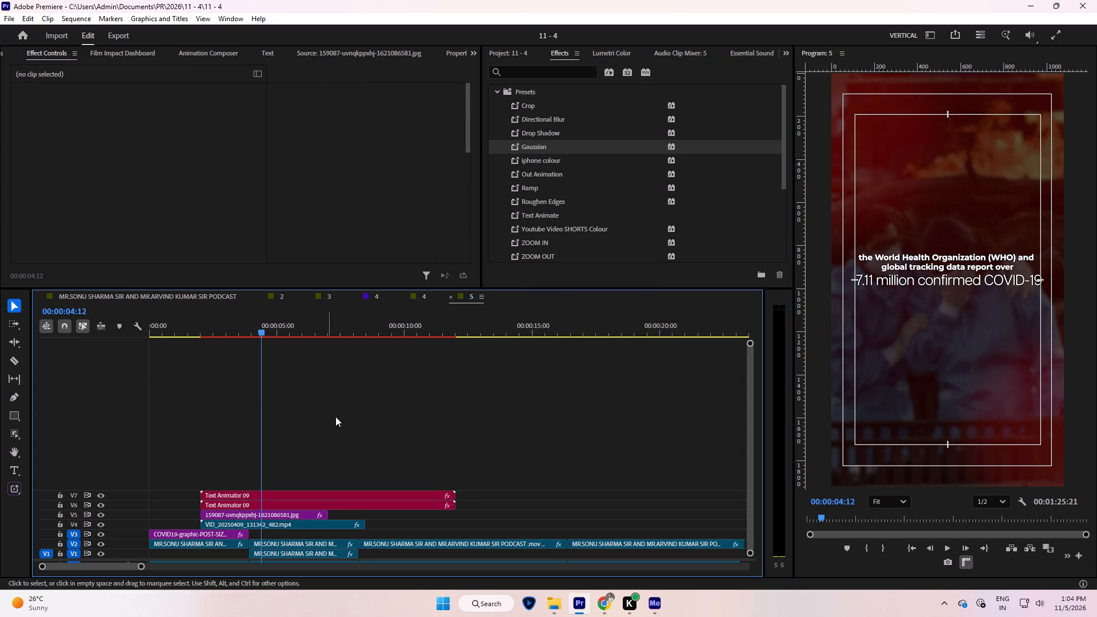
{"action": "left_click_drag", "start_coordinate": [235, 491], "coordinate": [236, 483], "text": "alt"}
Stagger the caption starts by shifting the V8 clip about one second later and the V7 clip about half a second later.
{"action": "left_click_drag", "start_coordinate": [230, 476], "coordinate": [263, 476]}
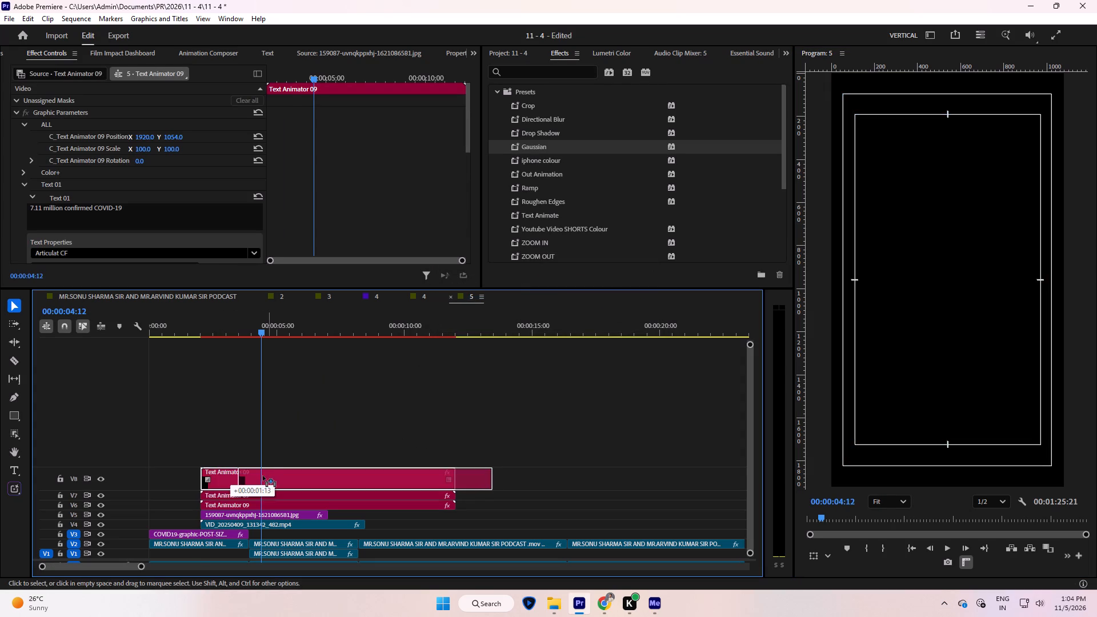
{"action": "left_click_drag", "start_coordinate": [263, 476], "coordinate": [258, 476]}
{"action": "left_click_drag", "start_coordinate": [247, 494], "coordinate": [263, 494]}
Replace the V8 caption's text with the copied "19-induced deaths worldwide".
{"action": "left_click", "coordinate": [268, 473]}
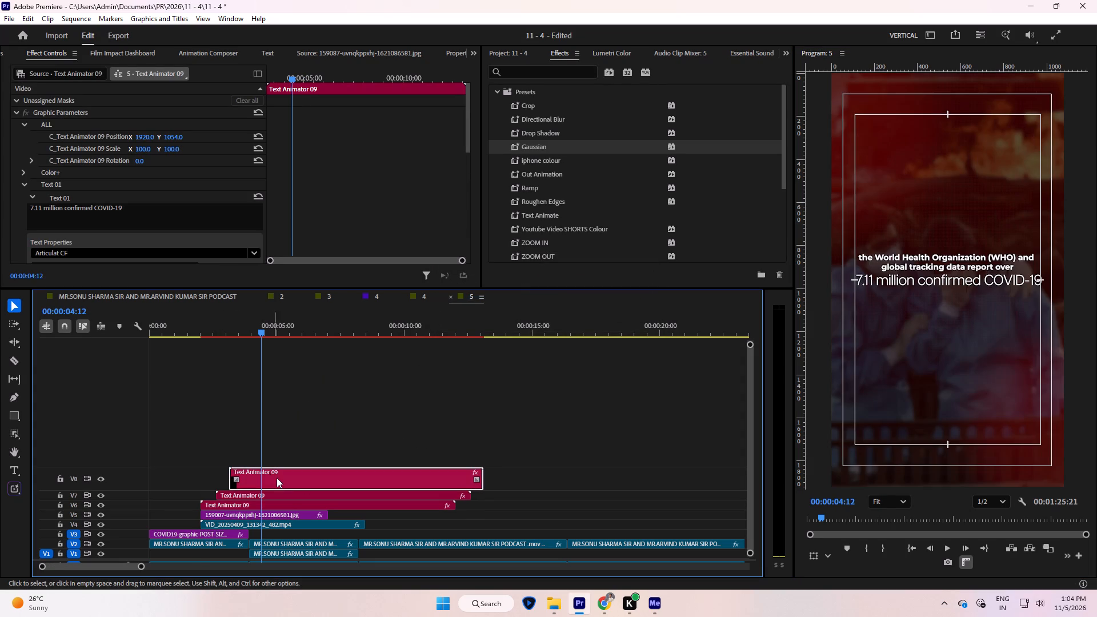
{"action": "left_click", "coordinate": [141, 212]}
{"action": "key", "text": "ctrl+a"}
{"action": "key", "text": "ctrl+v"}
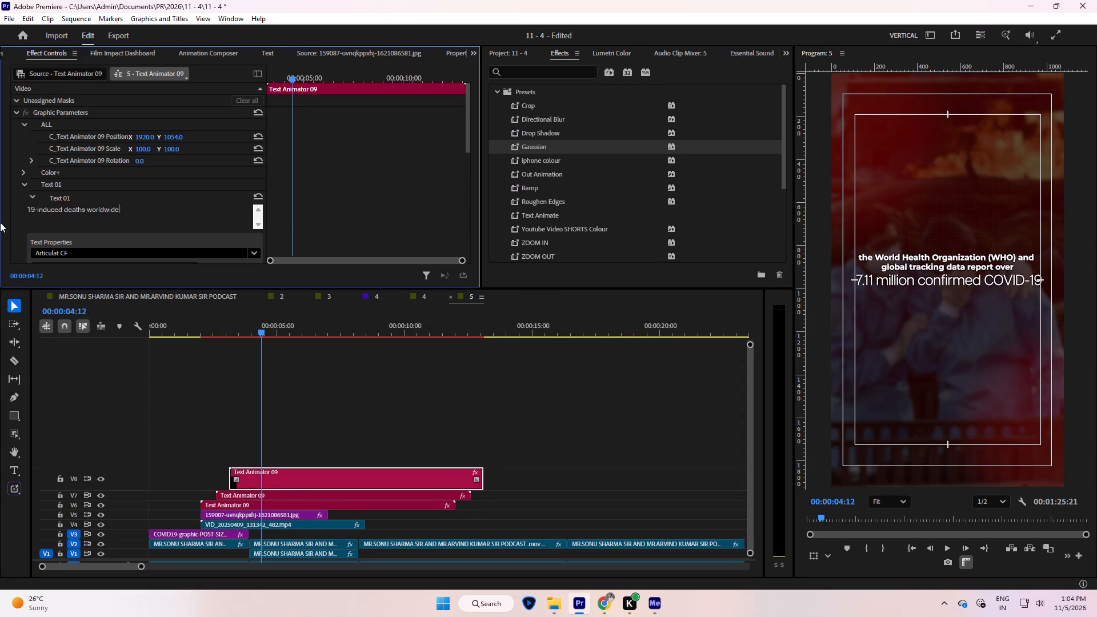
{"action": "left_click", "coordinate": [18, 215]}
Set the V8 caption's vertical Text Animator position to 1123, below the "7.11 million" line.
{"action": "scroll", "coordinate": [243, 127], "scroll_direction": "up", "scroll_amount": 5}
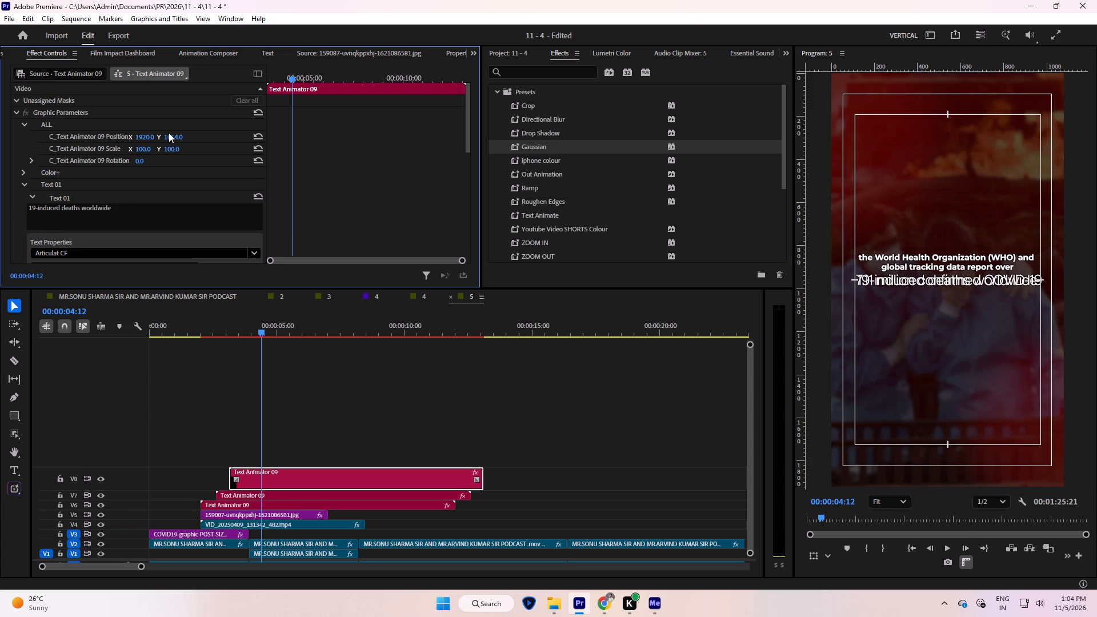
{"action": "left_click_drag", "start_coordinate": [177, 138], "coordinate": [217, 137]}
Change the "19-induced deaths worldwide" caption's font to Calibri Regular after trying other typefaces, preview it full screen, and save.
{"action": "scroll", "coordinate": [146, 222], "scroll_direction": "down", "scroll_amount": 3}
{"action": "scroll", "coordinate": [118, 215], "scroll_direction": "up", "scroll_amount": 3}
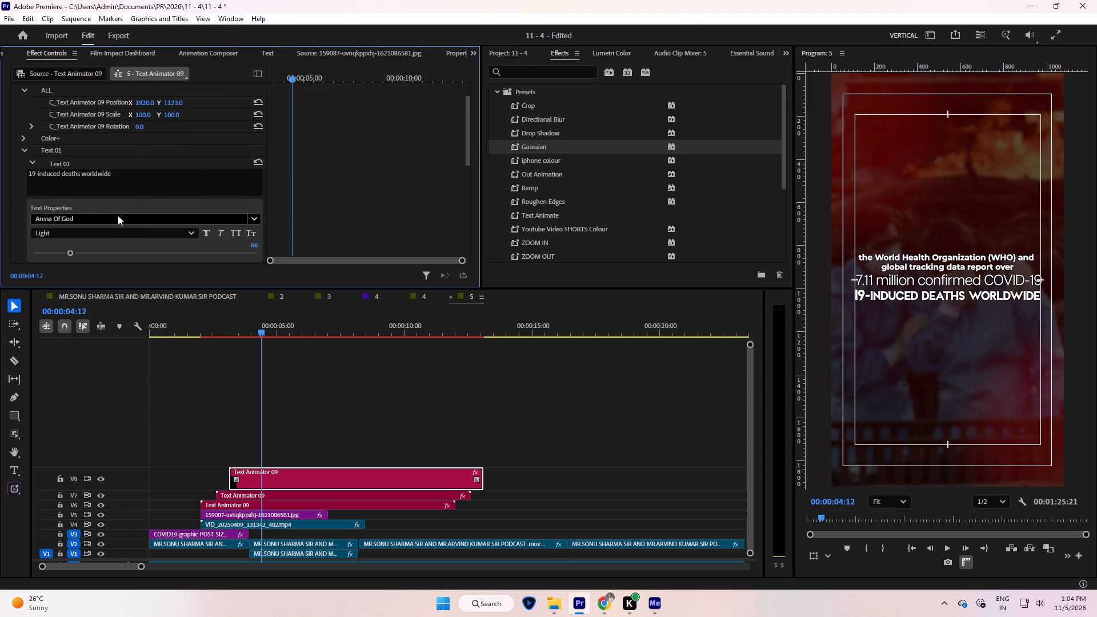
{"action": "scroll", "coordinate": [118, 215], "scroll_direction": "up", "scroll_amount": 1}
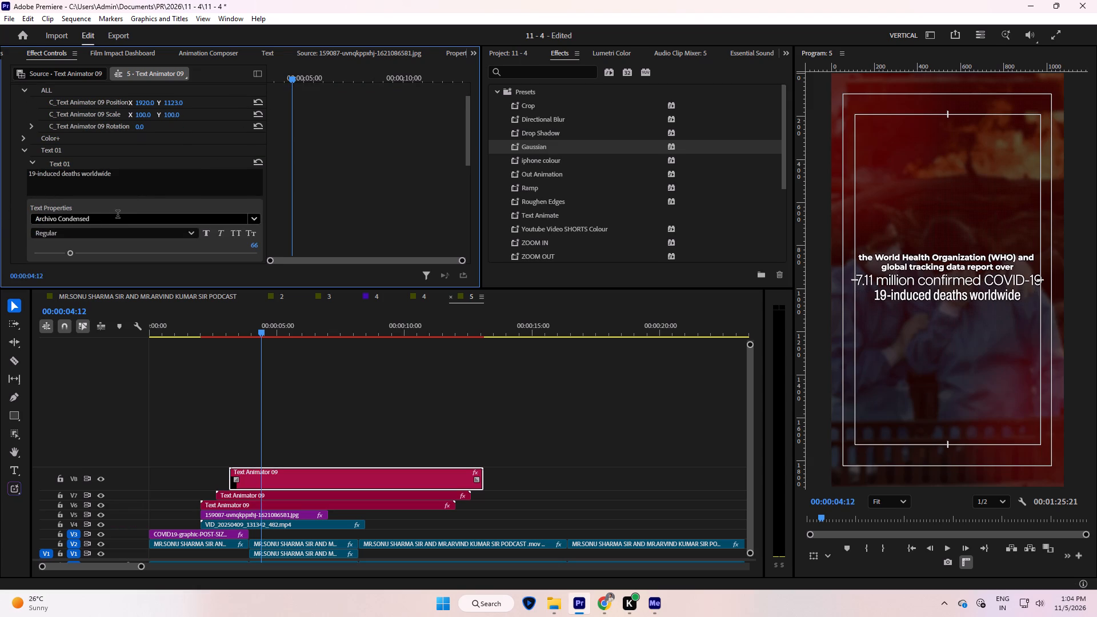
{"action": "scroll", "coordinate": [118, 215], "scroll_direction": "up", "scroll_amount": 3}
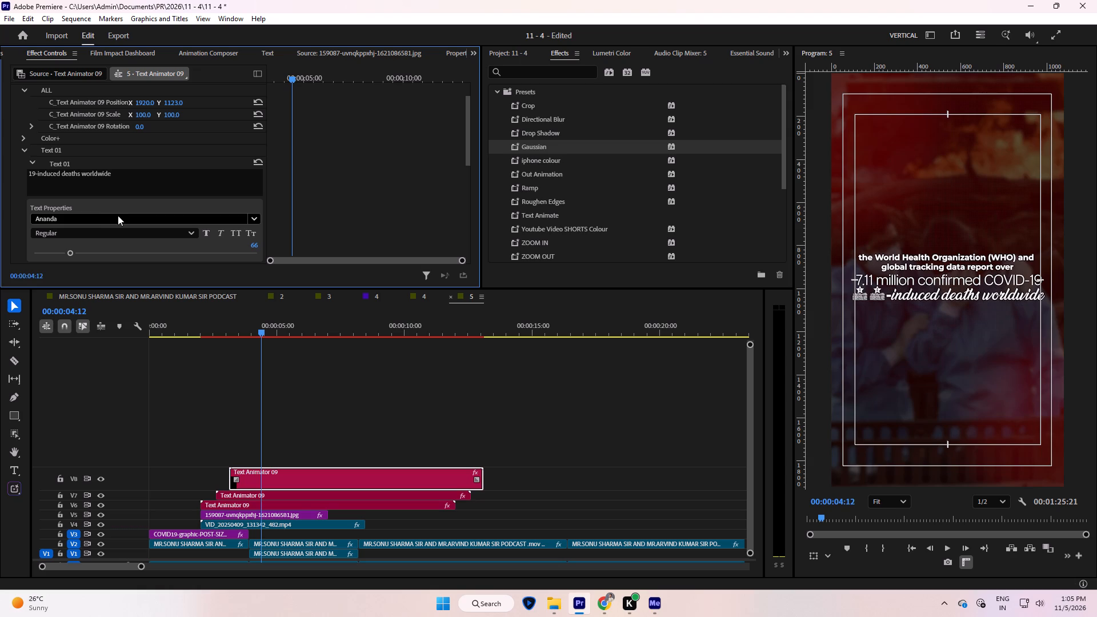
{"action": "scroll", "coordinate": [118, 215], "scroll_direction": "down", "scroll_amount": 10}
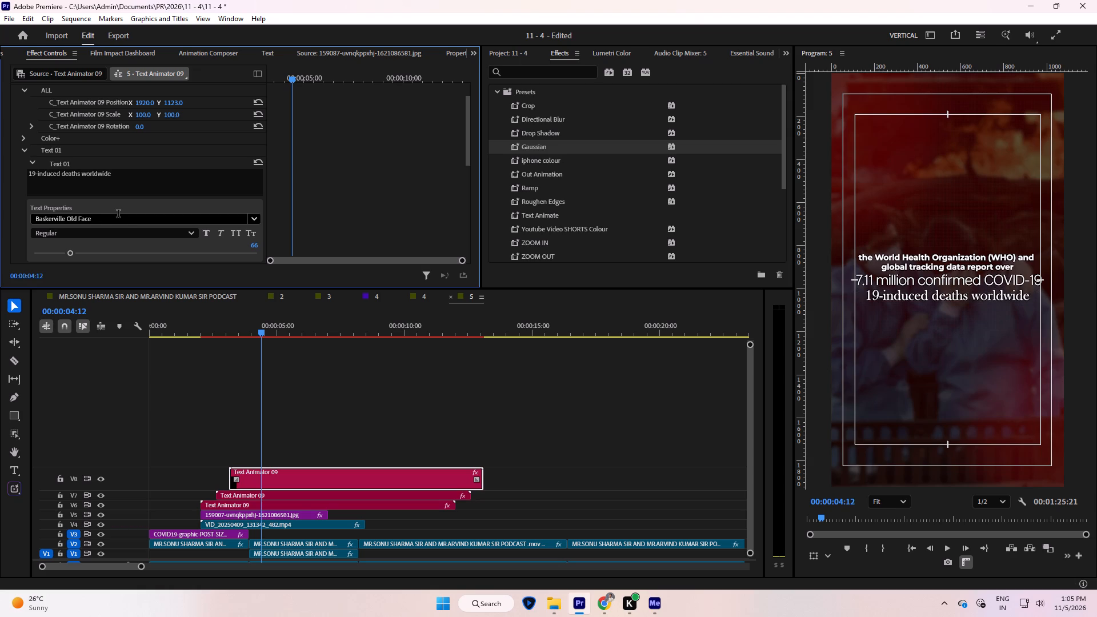
{"action": "scroll", "coordinate": [118, 215], "scroll_direction": "up", "scroll_amount": 1}
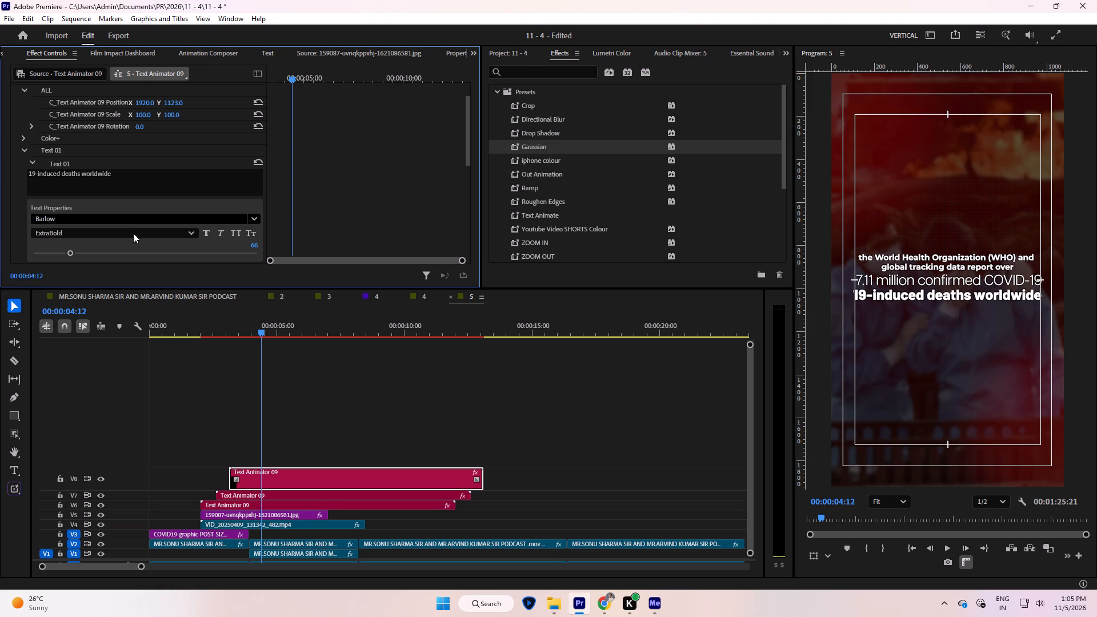
{"action": "scroll", "coordinate": [130, 234], "scroll_direction": "up", "scroll_amount": 6}
{"action": "scroll", "coordinate": [122, 222], "scroll_direction": "down", "scroll_amount": 6}
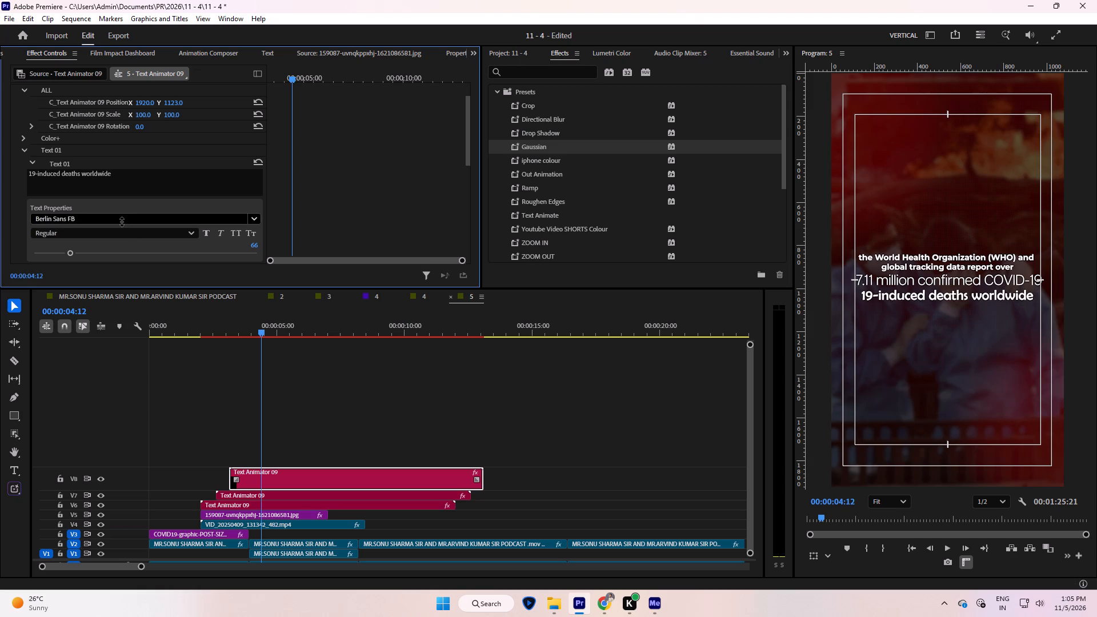
{"action": "scroll", "coordinate": [122, 222], "scroll_direction": "down", "scroll_amount": 6}
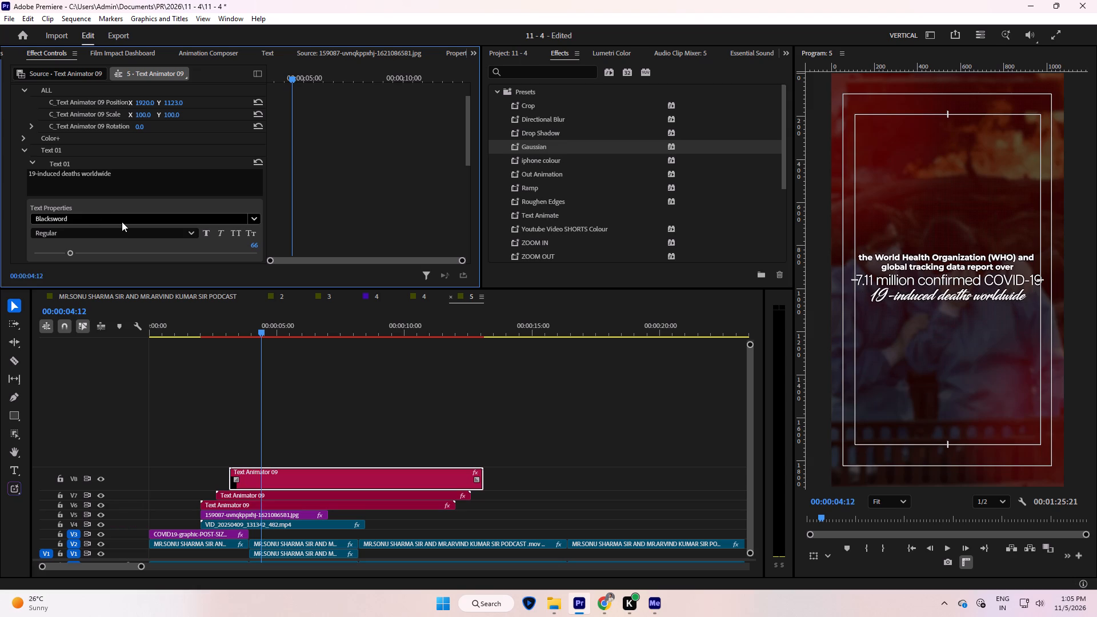
{"action": "scroll", "coordinate": [122, 222], "scroll_direction": "down", "scroll_amount": 7}
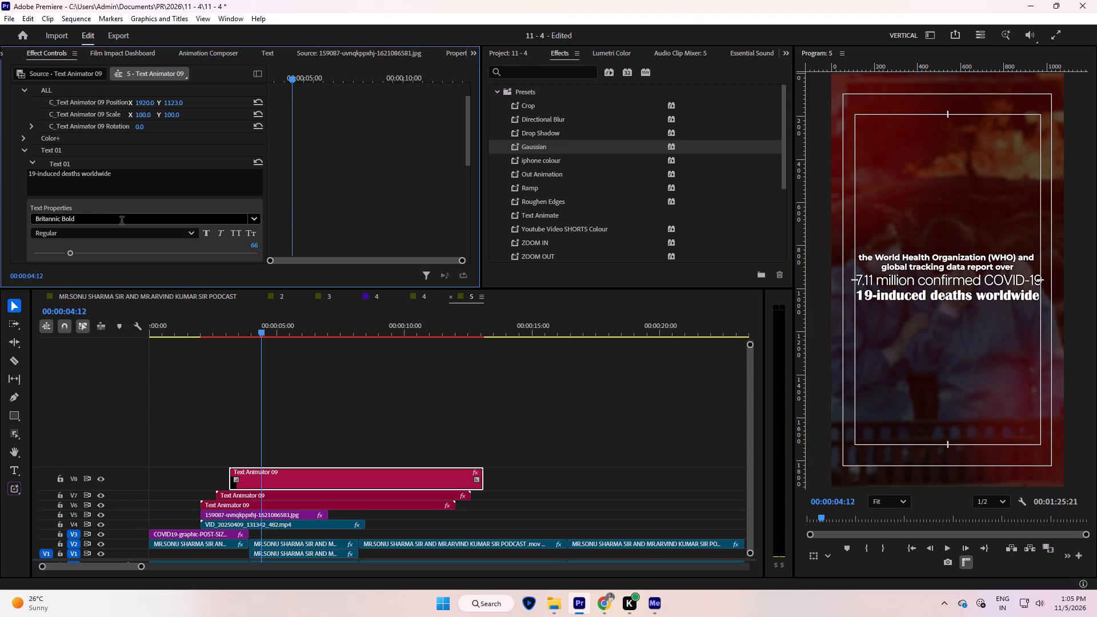
{"action": "scroll", "coordinate": [122, 222], "scroll_direction": "down", "scroll_amount": 5}
{"action": "scroll", "coordinate": [122, 222], "scroll_direction": "up", "scroll_amount": 2}
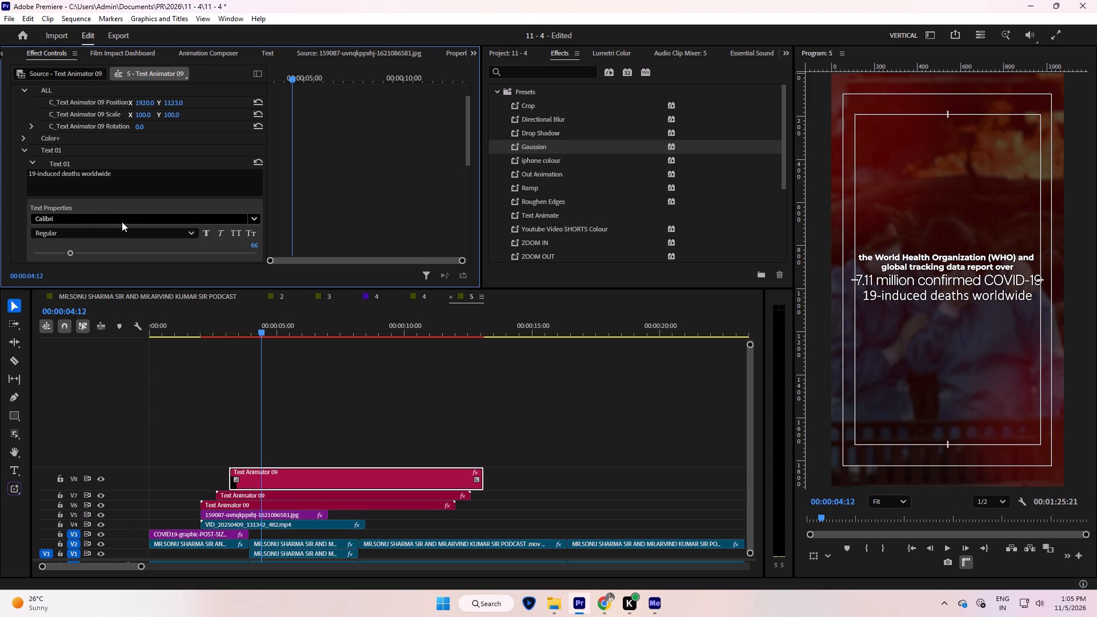
{"action": "key", "text": "ctrl+grave"}
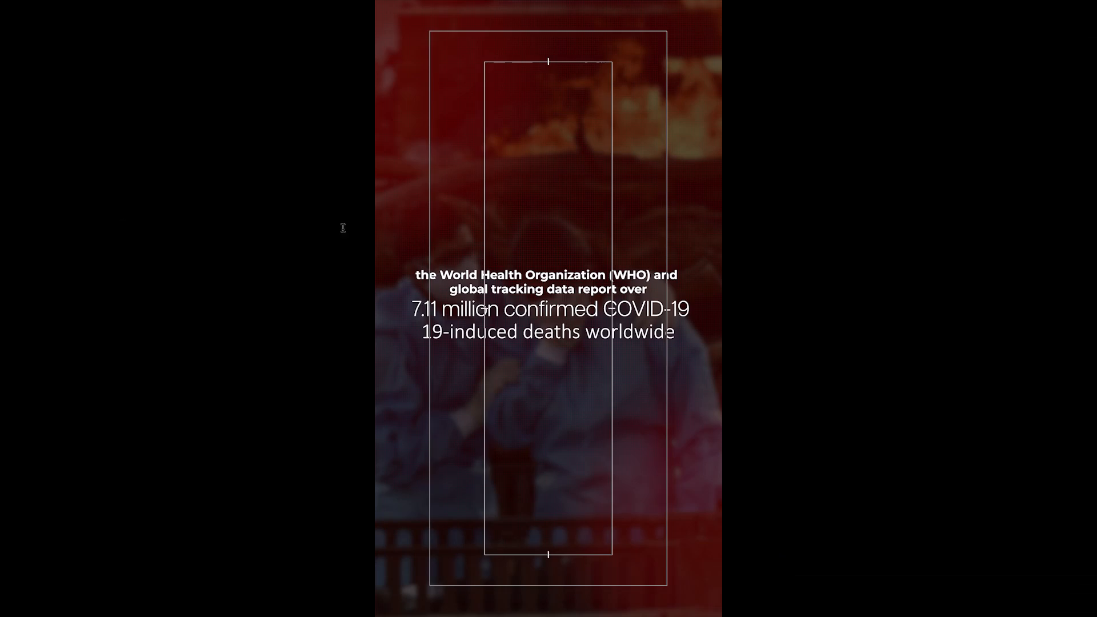
{"action": "key", "text": "ctrl+grave"}
{"action": "left_click", "coordinate": [413, 420], "text": "ctrl"}
{"action": "key", "text": "ctrl+s"}
Play the sequence from the start to check the staggered captions, with all the video tracks targeted.
{"action": "left_click", "coordinate": [405, 416]}
{"action": "key", "text": "Up"}
{"action": "key", "text": "Up"}
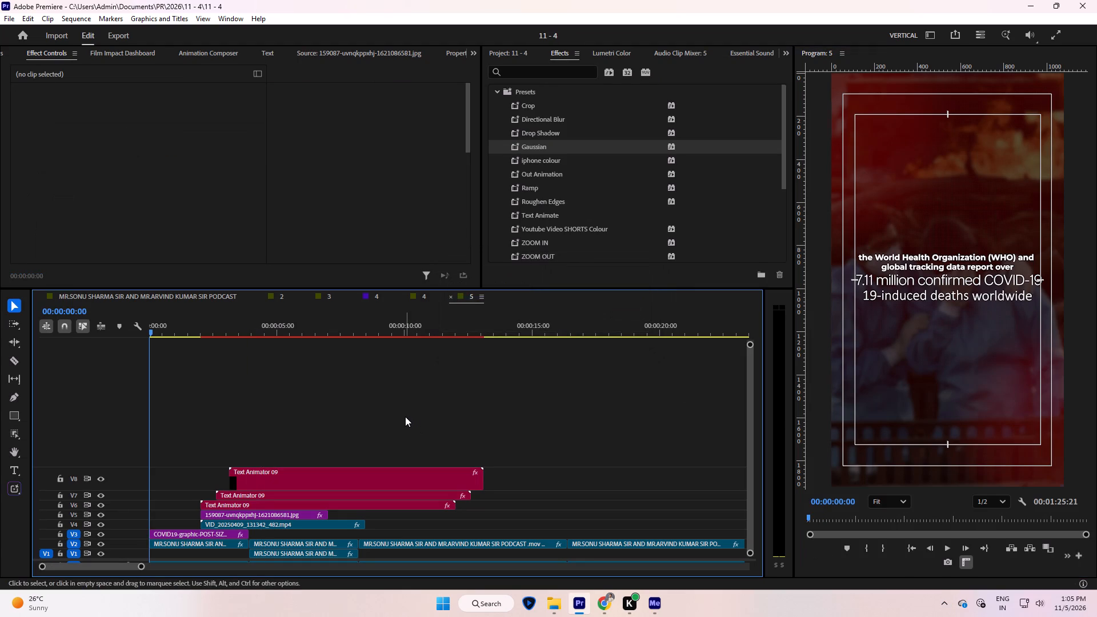
{"action": "key", "text": "Up"}
{"action": "key", "text": "space"}
{"action": "left_click", "coordinate": [75, 477], "text": "shift"}
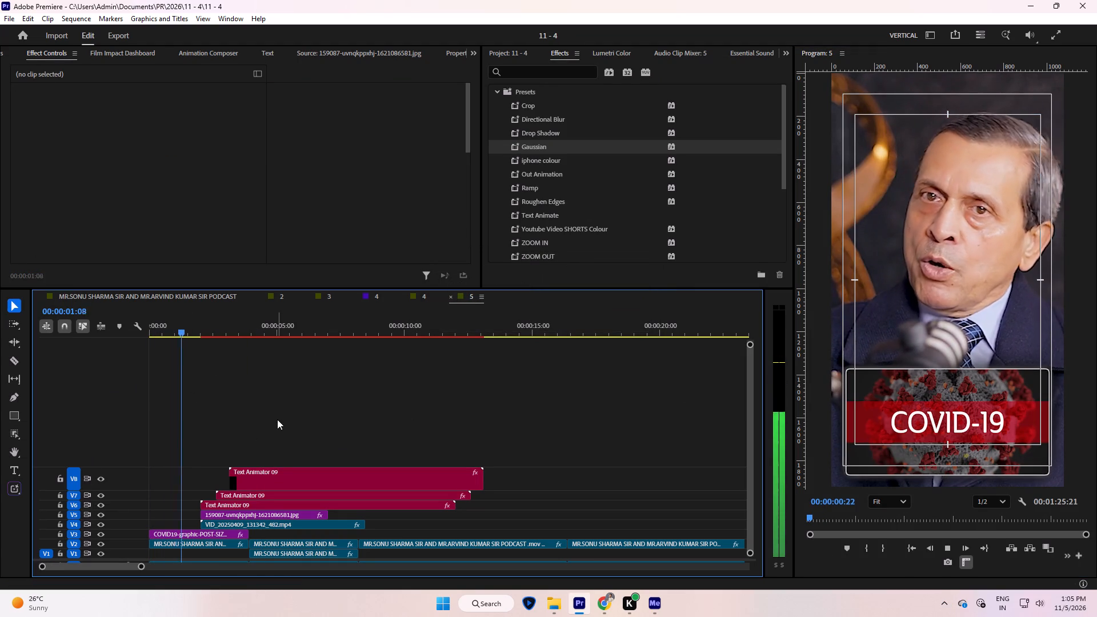
{"action": "left_click", "coordinate": [277, 419]}
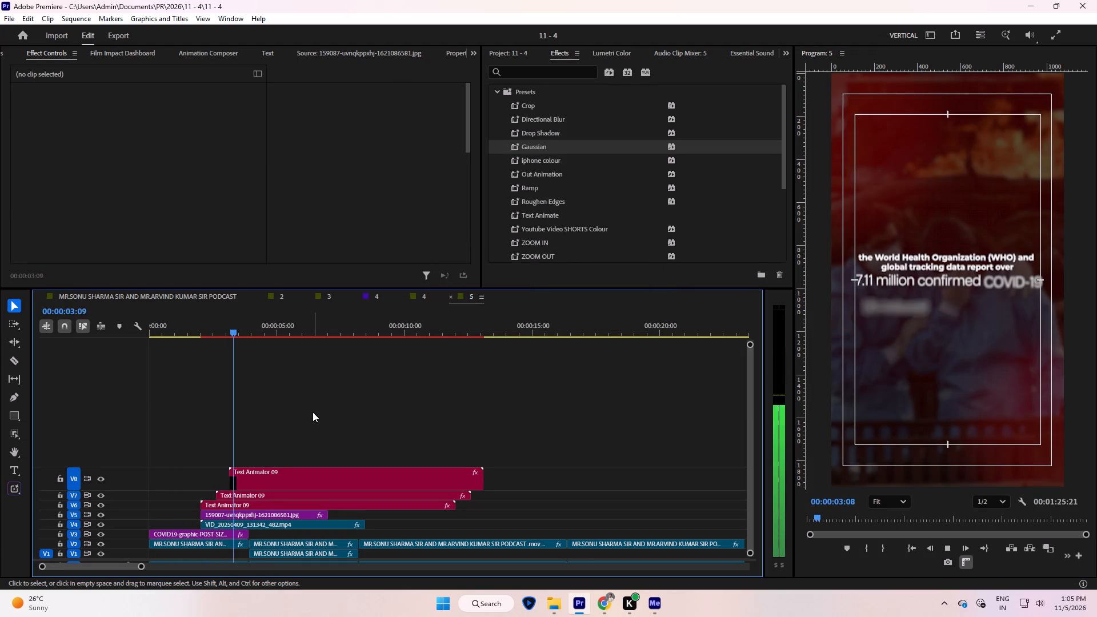
{"action": "key", "text": "space"}
{"action": "key", "text": "ctrl+s"}
{"action": "left_click", "coordinate": [373, 388]}
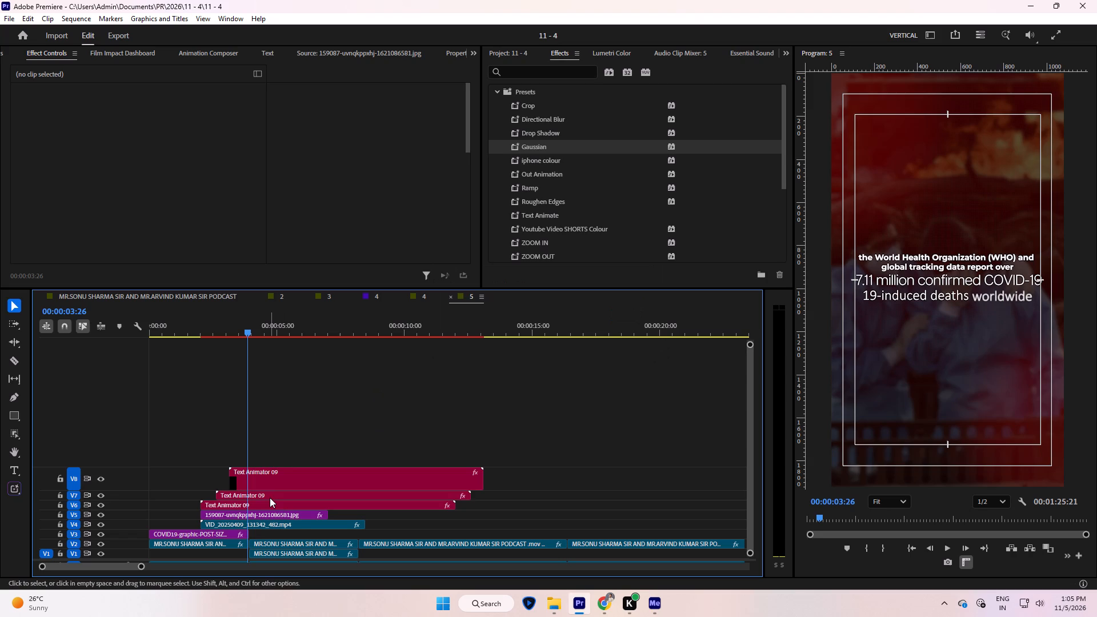
Move the "7.11 million confirmed COVID-19" clip on V7 about 0.2 seconds earlier, replaying the caption entrance to check its timing.
{"action": "left_click", "coordinate": [269, 494]}
{"action": "key", "text": "Up"}
{"action": "key", "text": "Up"}
{"action": "key", "text": "Up"}
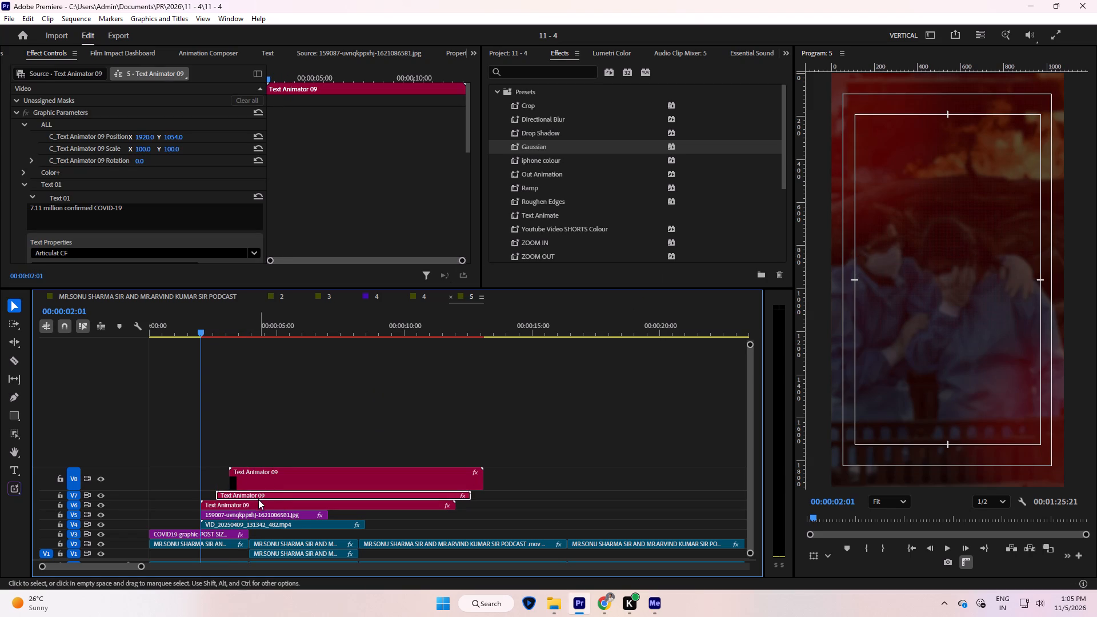
{"action": "key", "text": "space"}
{"action": "key", "text": "space"}
{"action": "left_click_drag", "start_coordinate": [253, 496], "coordinate": [247, 497]}
{"action": "key", "text": "space"}
{"action": "key", "text": "space"}
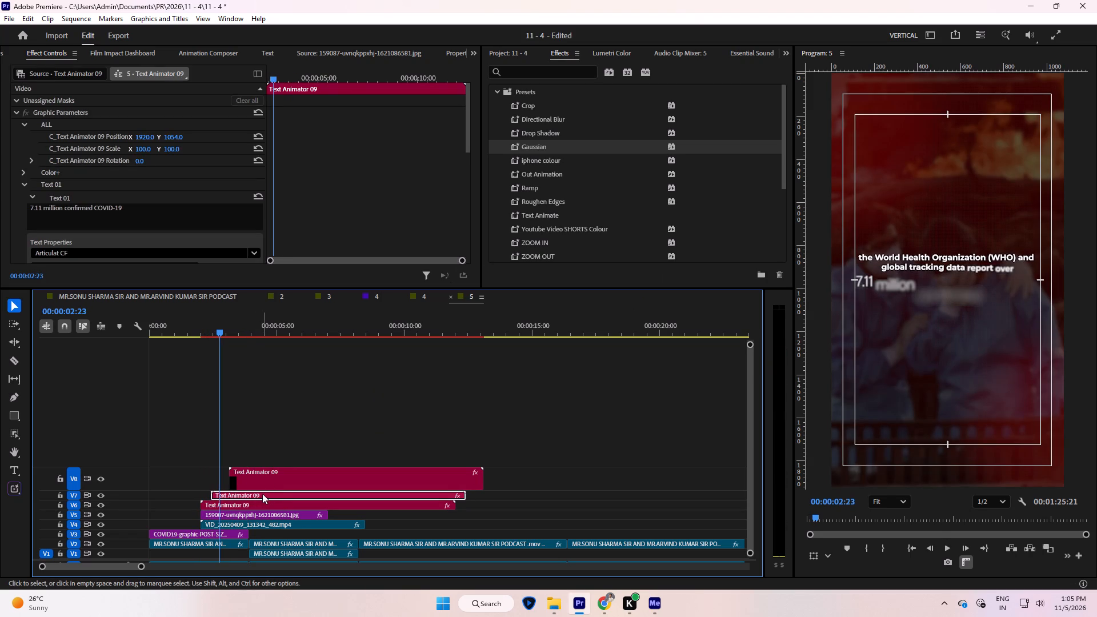
Move the "19-induced deaths worldwide" clip on V8 about 0.4 seconds earlier and replay its entrance.
{"action": "left_click", "coordinate": [259, 480]}
{"action": "key", "text": "space"}
{"action": "key", "text": "space"}
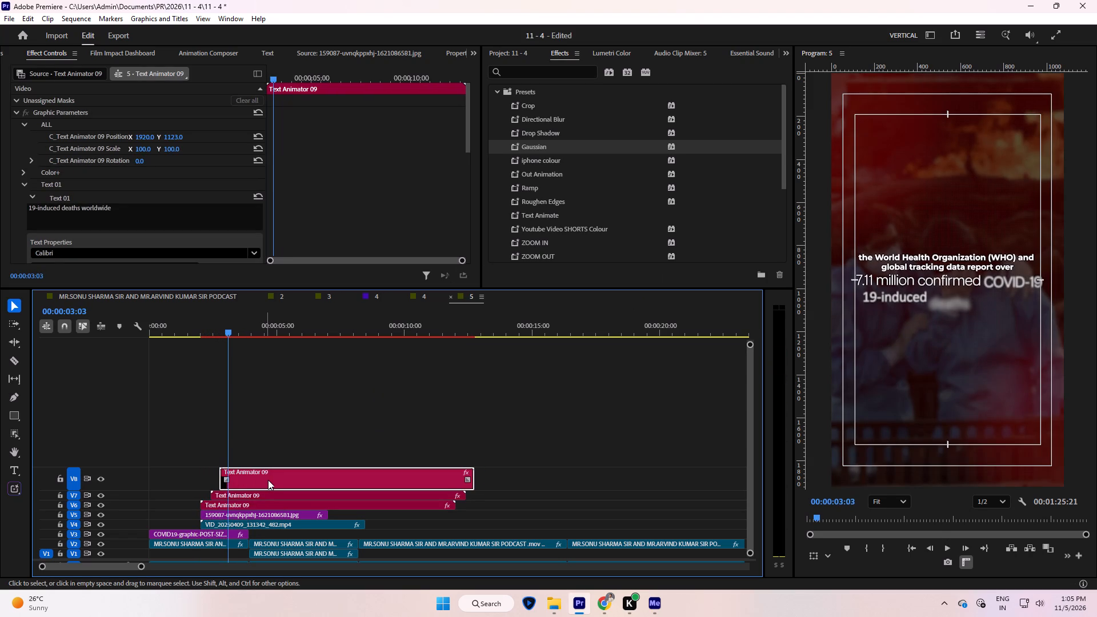
Draw a red rectangle covering the "7.11 million confirmed COVID-19" line and set its Vector Motion vertical position to 968.
{"action": "left_click", "coordinate": [10, 412]}
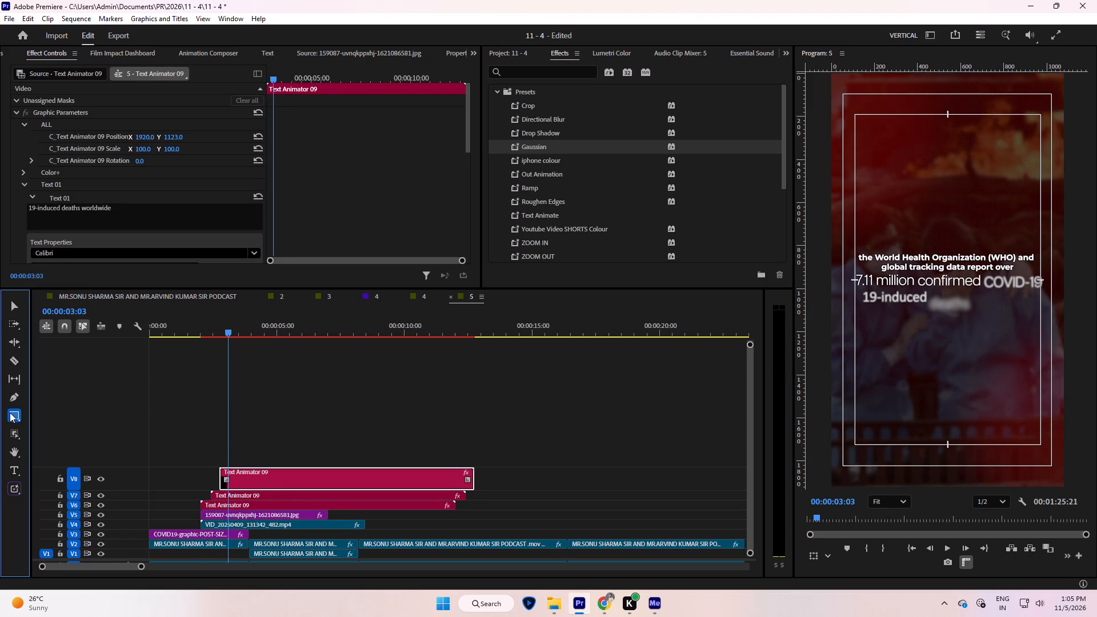
{"action": "key", "text": "space"}
{"action": "key", "text": "space"}
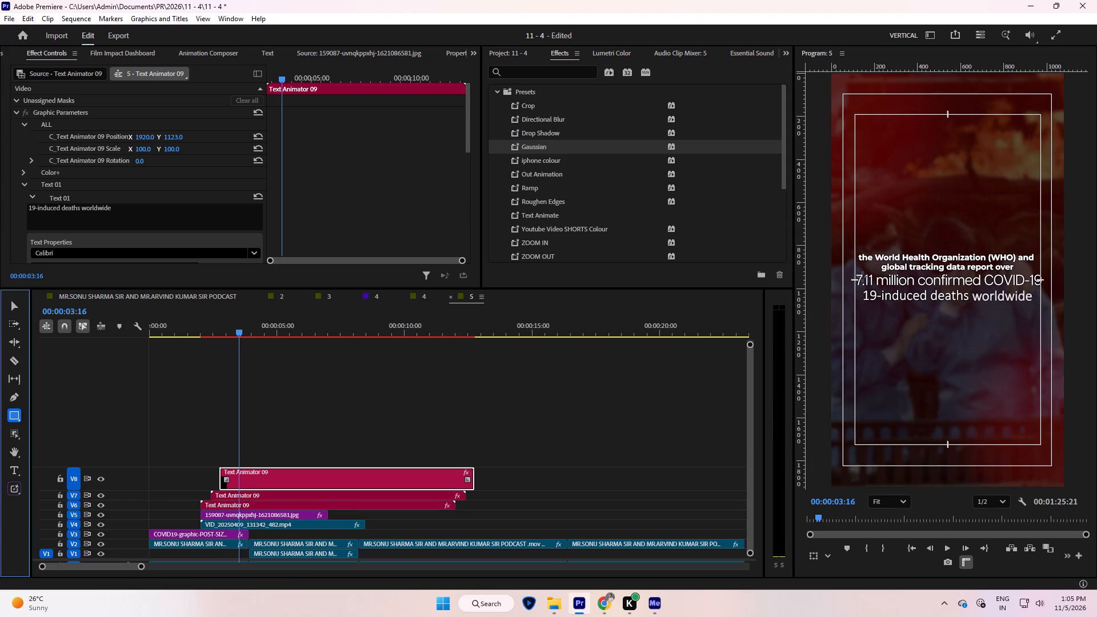
{"action": "left_click_drag", "start_coordinate": [851, 270], "coordinate": [961, 277]}
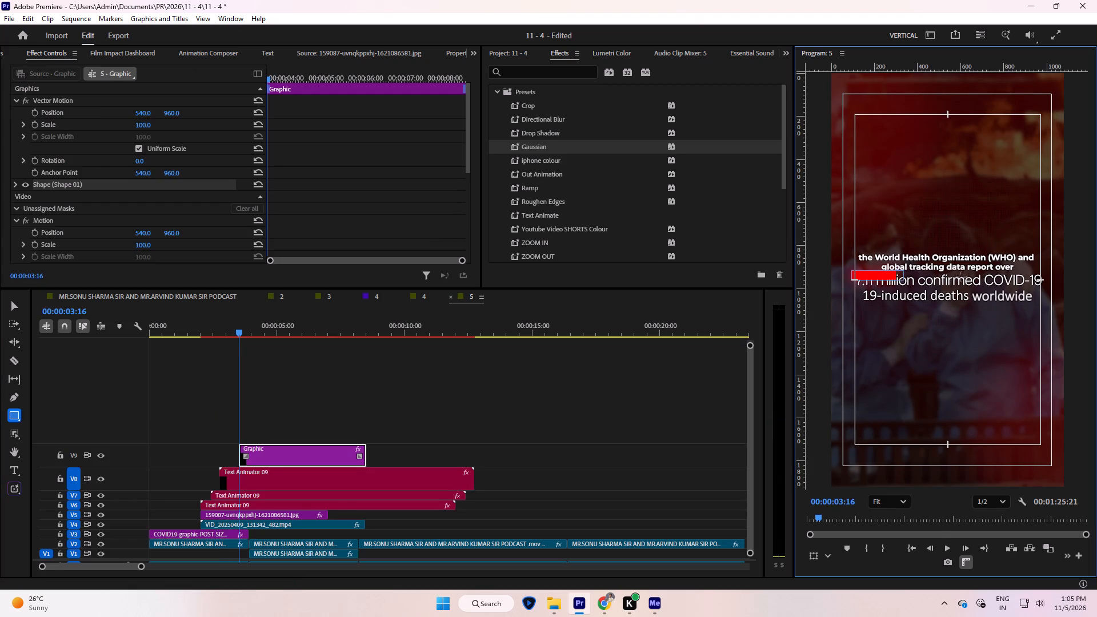
{"action": "left_click_drag", "start_coordinate": [961, 277], "coordinate": [1044, 286]}
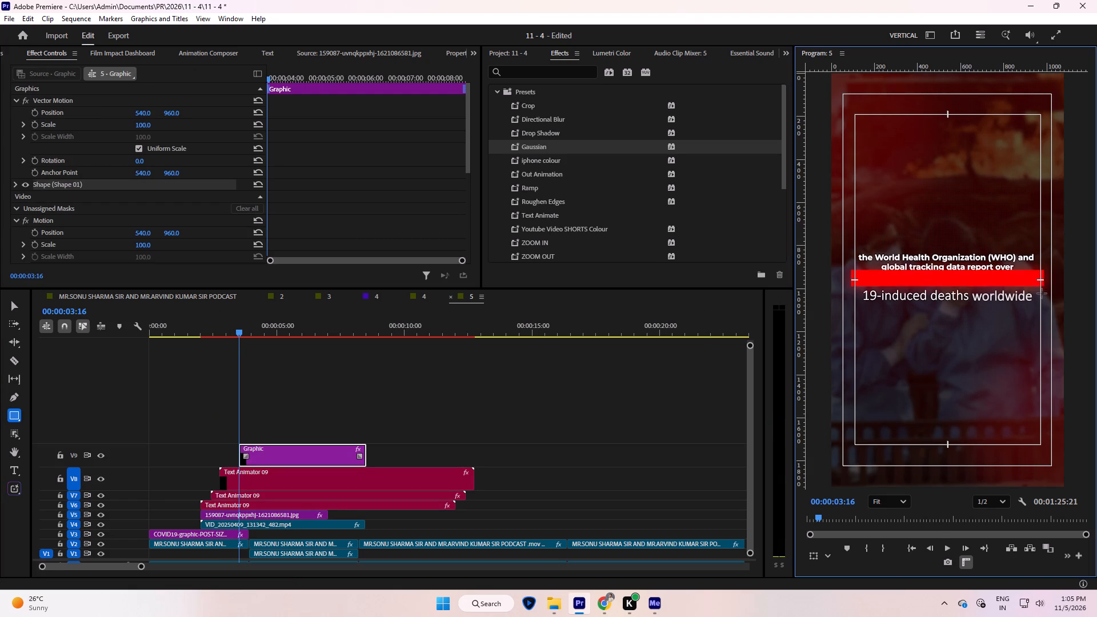
{"action": "left_click_drag", "start_coordinate": [174, 110], "coordinate": [178, 111]}
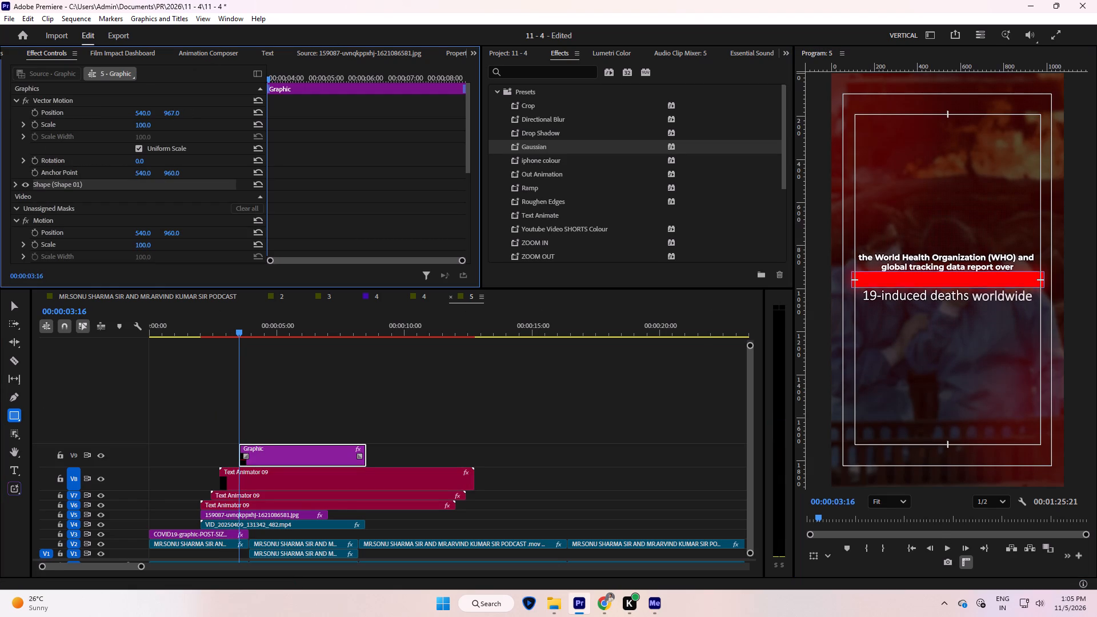
{"action": "left_click_drag", "start_coordinate": [178, 111], "coordinate": [179, 111]}
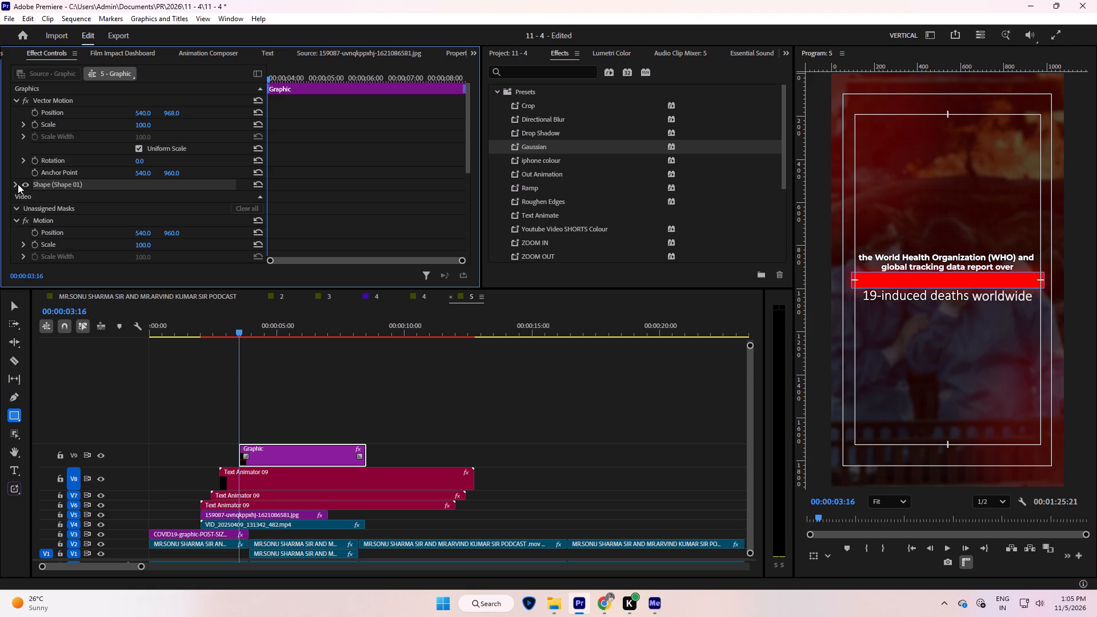
Set the red rectangle's blend mode to Multiply so it tints the caption, and preview the frame full screen.
{"action": "left_click", "coordinate": [18, 184]}
{"action": "scroll", "coordinate": [273, 166], "scroll_direction": "down", "scroll_amount": 8}
{"action": "scroll", "coordinate": [254, 172], "scroll_direction": "down", "scroll_amount": 20}
{"action": "scroll", "coordinate": [254, 172], "scroll_direction": "down", "scroll_amount": 20}
{"action": "scroll", "coordinate": [254, 172], "scroll_direction": "down", "scroll_amount": 1}
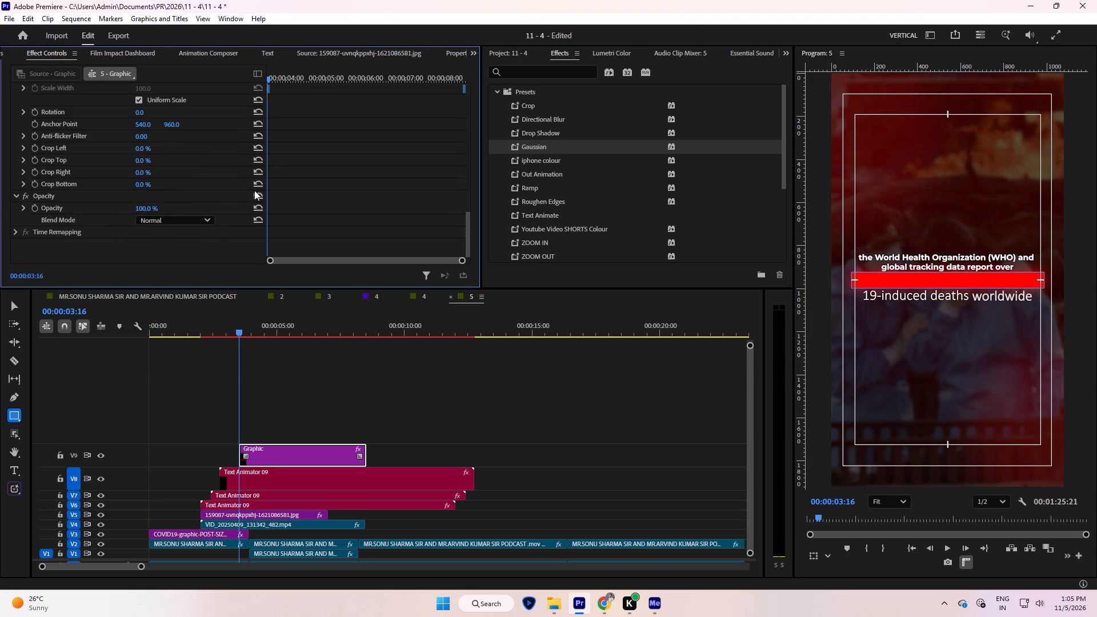
{"action": "scroll", "coordinate": [175, 217], "scroll_direction": "down", "scroll_amount": 3}
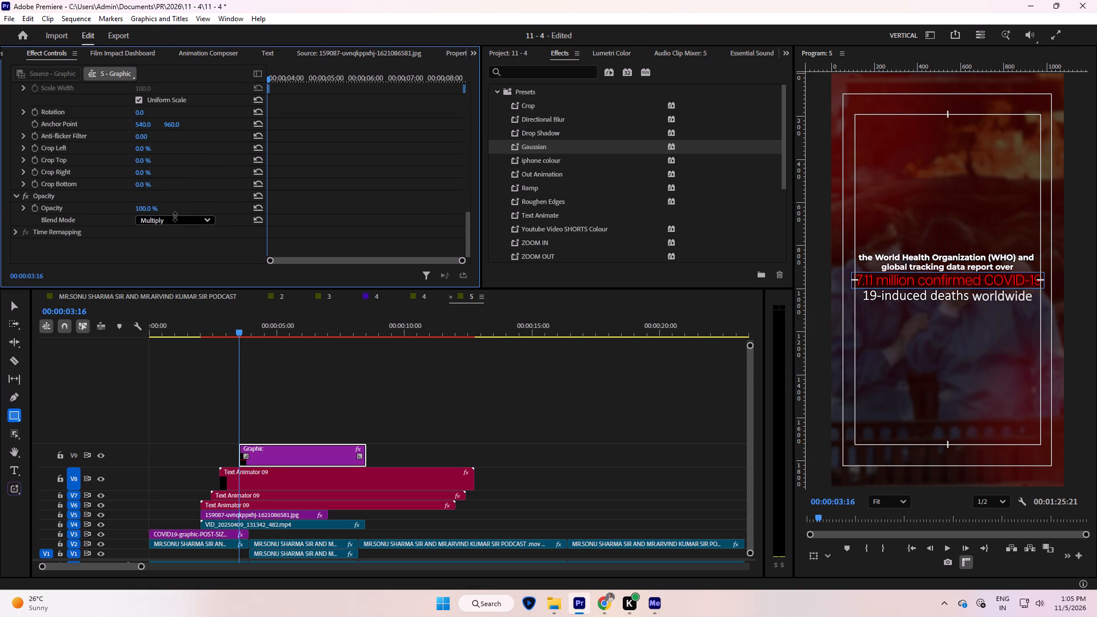
{"action": "key", "text": "ctrl+grave"}
{"action": "key", "text": "ctrl+grave"}
{"action": "left_click", "coordinate": [399, 413]}
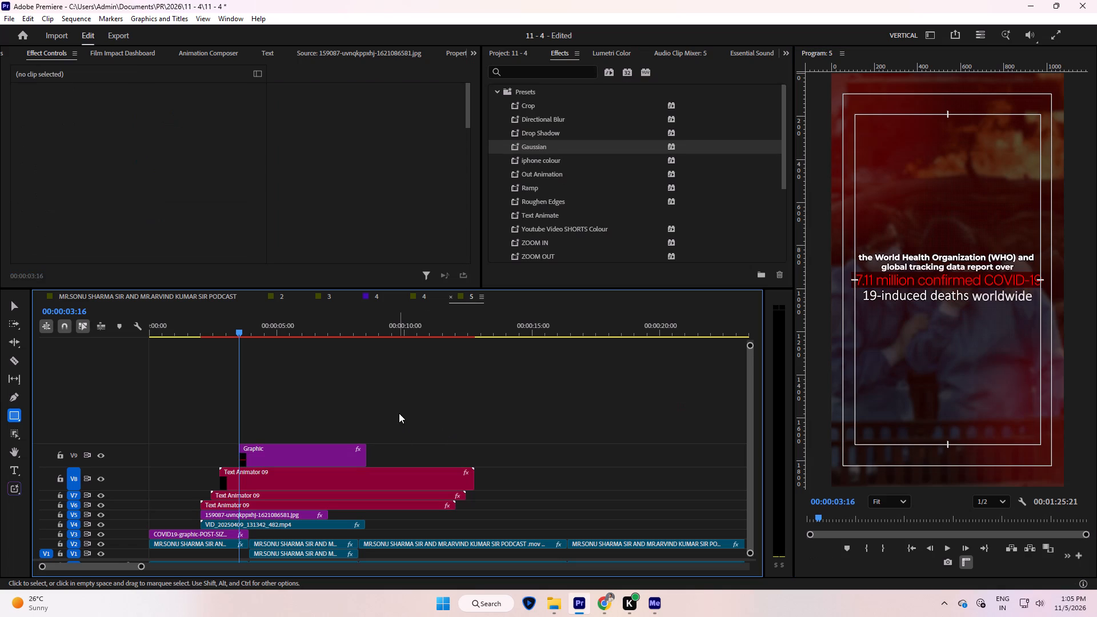
Move the rectangle graphic on V9 23 frames earlier so it starts together with the V8 caption clip.
{"action": "key", "text": "Up"}
{"action": "key", "text": "space"}
{"action": "key", "text": "space"}
{"action": "left_click_drag", "start_coordinate": [273, 456], "coordinate": [248, 456]}
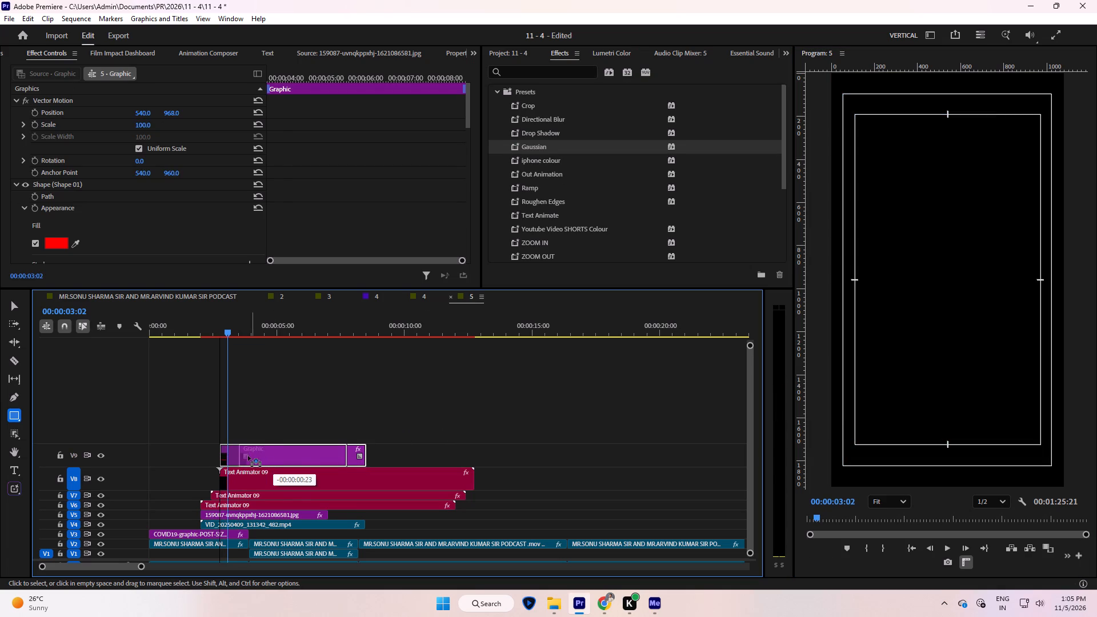
{"action": "left_click_drag", "start_coordinate": [248, 456], "coordinate": [250, 456]}
Apply the Dip to Black transition to the start of the rectangle graphic on V9.
{"action": "right_click", "coordinate": [221, 460]}
{"action": "left_click", "coordinate": [282, 531]}
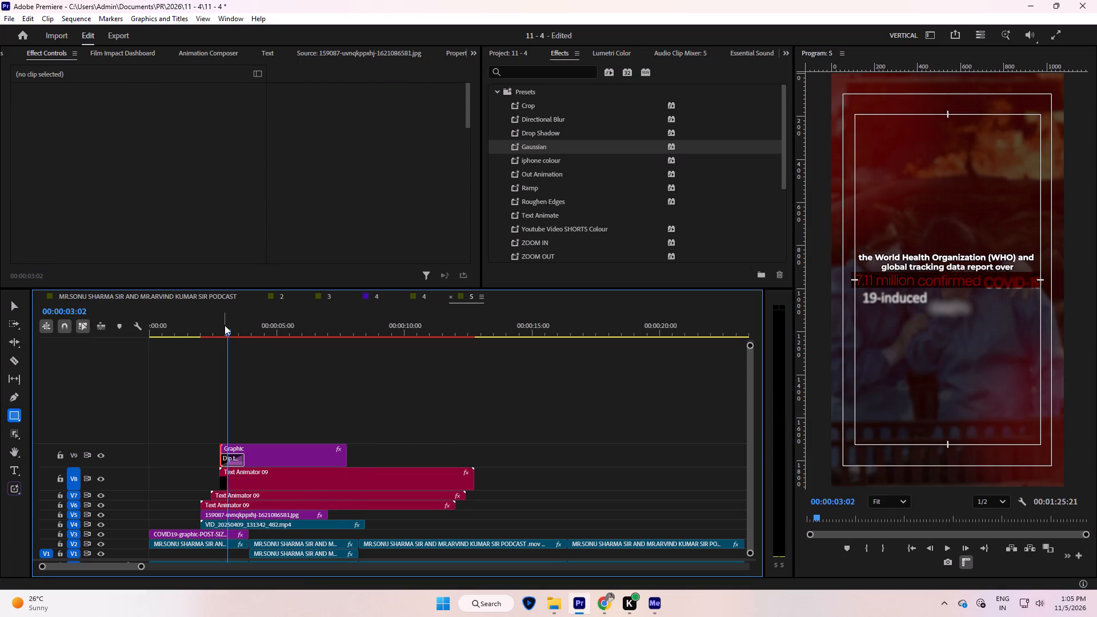
Replay the caption segment from about 2.5 seconds to check how the red tint fades in over the text.
{"action": "left_click_drag", "start_coordinate": [225, 325], "coordinate": [217, 328]}
{"action": "key", "text": "space"}
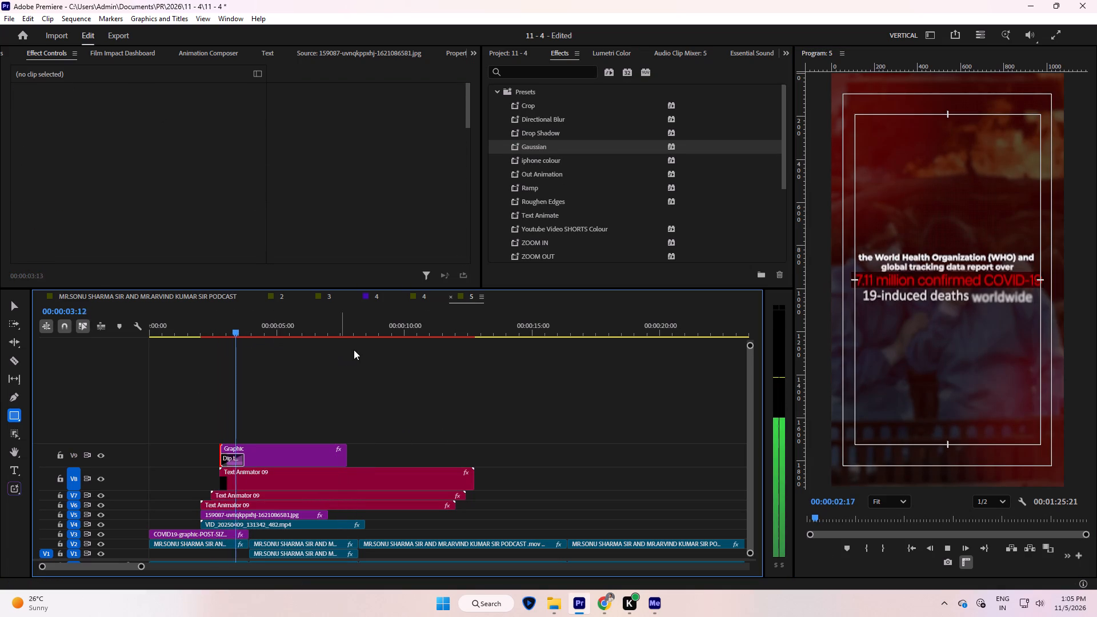
{"action": "key", "text": "space"}
{"action": "key", "text": "space"}
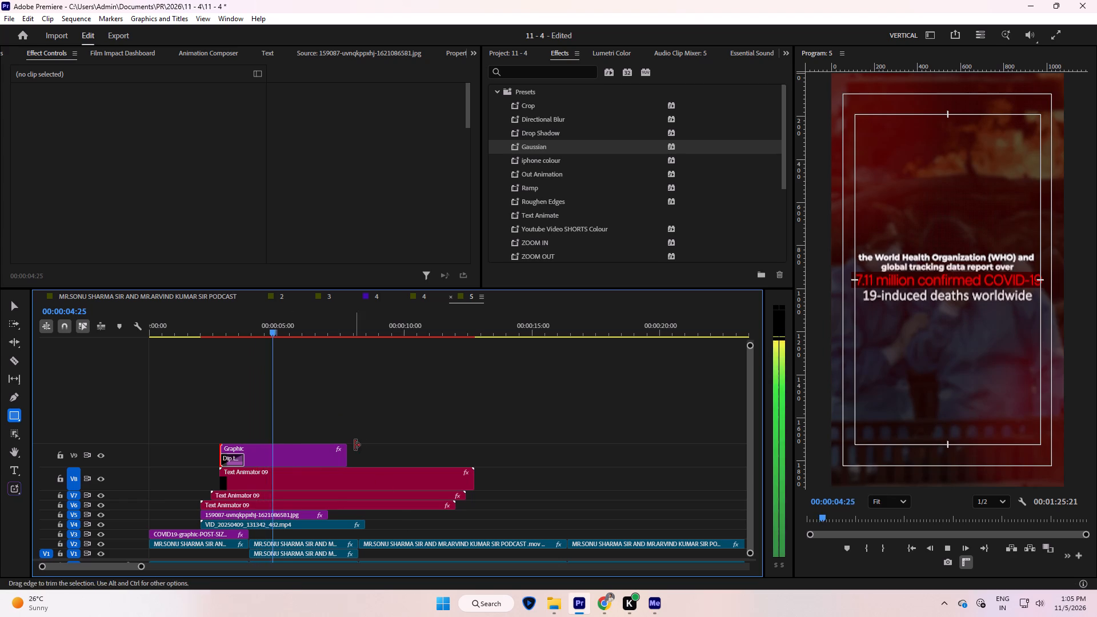
{"action": "left_click_drag", "start_coordinate": [240, 326], "coordinate": [201, 344]}
{"action": "key", "text": "space"}
{"action": "left_click", "coordinate": [281, 383]}
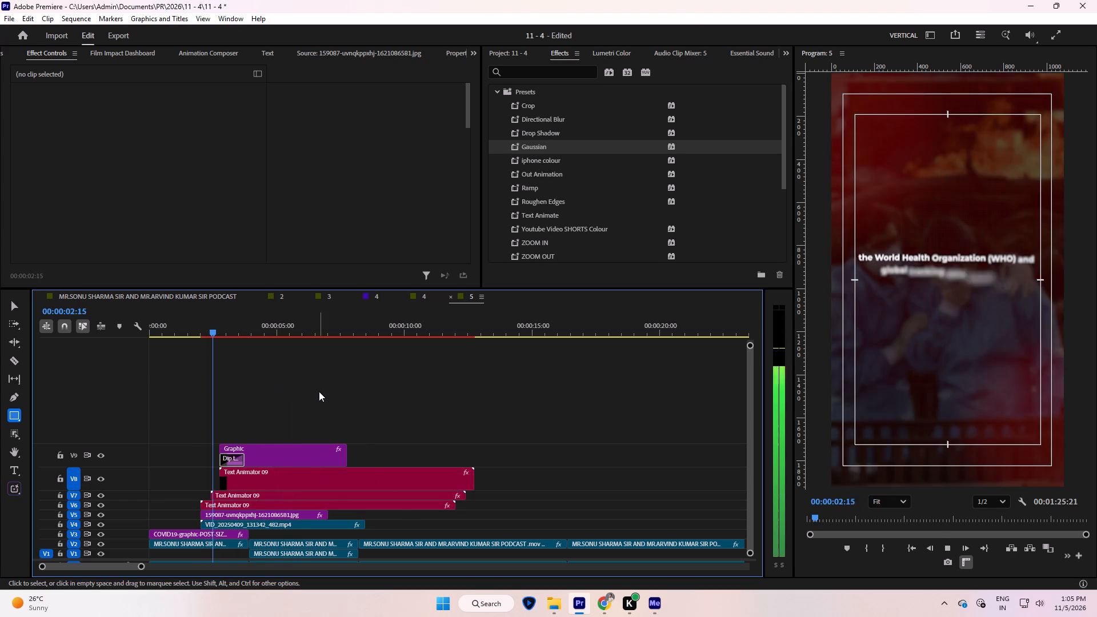
{"action": "key", "text": "space"}
{"action": "key", "text": "space"}
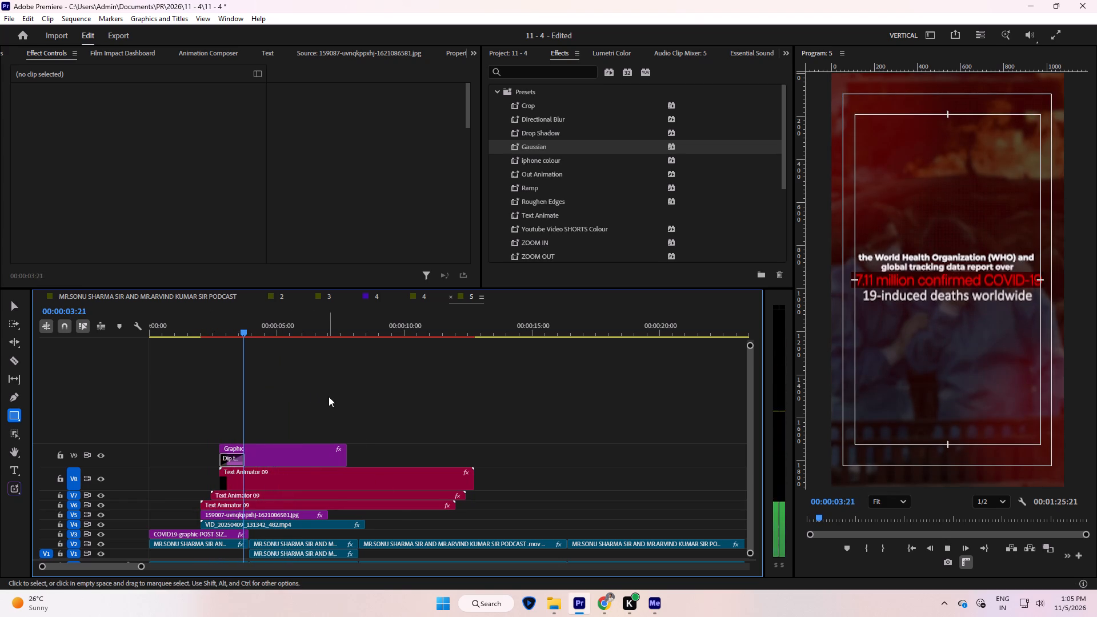
{"action": "key", "text": "space"}
{"action": "key", "text": "space"}
{"action": "key", "text": "space"}
Split the overlay clips on V4 to V9 at 00:00:03:28 and delete the portions after the cut.
{"action": "key", "text": "Up"}
{"action": "left_click_drag", "start_coordinate": [344, 400], "coordinate": [275, 518]}
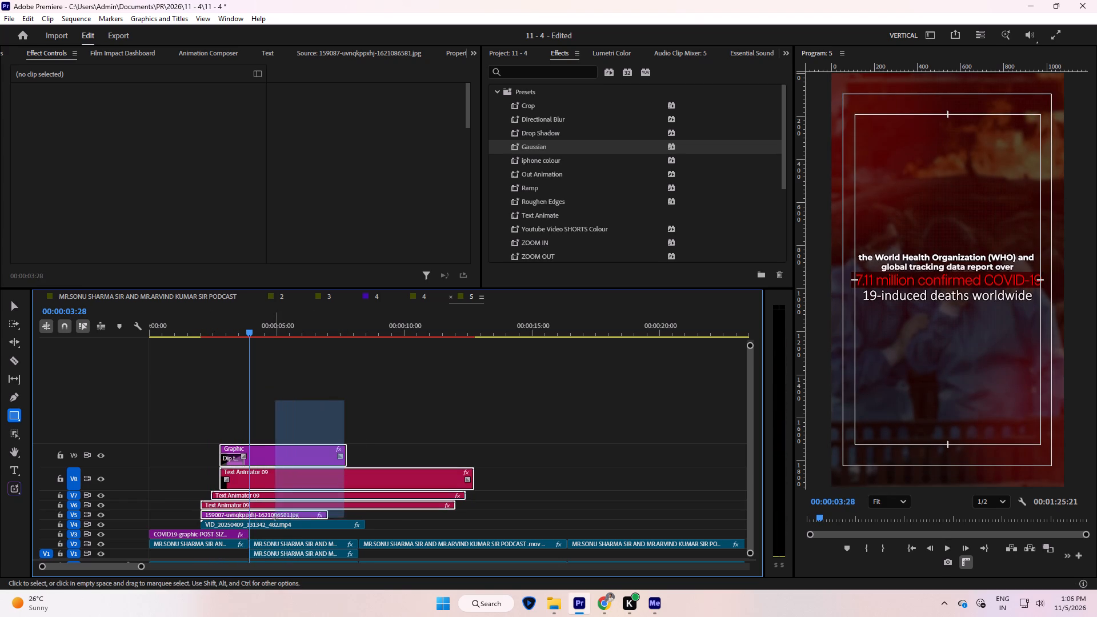
{"action": "left_click_drag", "start_coordinate": [275, 518], "coordinate": [272, 524]}
{"action": "key", "text": "k"}
{"action": "left_click_drag", "start_coordinate": [325, 420], "coordinate": [283, 526]}
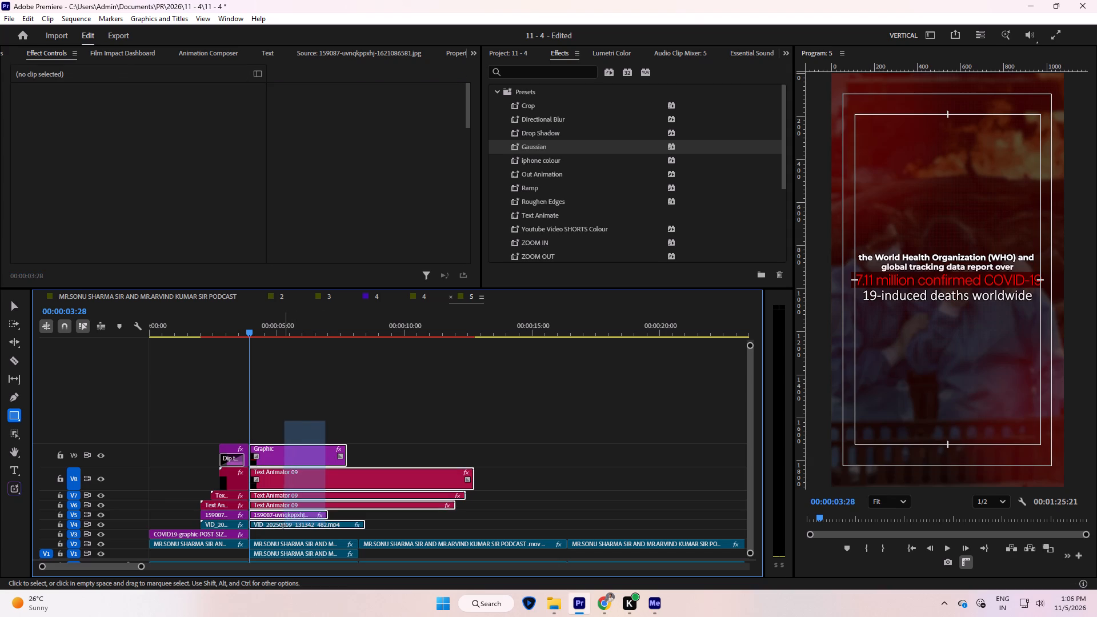
{"action": "left_click_drag", "start_coordinate": [283, 526], "coordinate": [282, 526]}
{"action": "key", "text": "Delete"}
{"action": "left_click", "coordinate": [355, 406]}
Play back the trimmed caption segment, save the project, and preview the frame full screen.
{"action": "left_click", "coordinate": [226, 324]}
{"action": "key", "text": "space"}
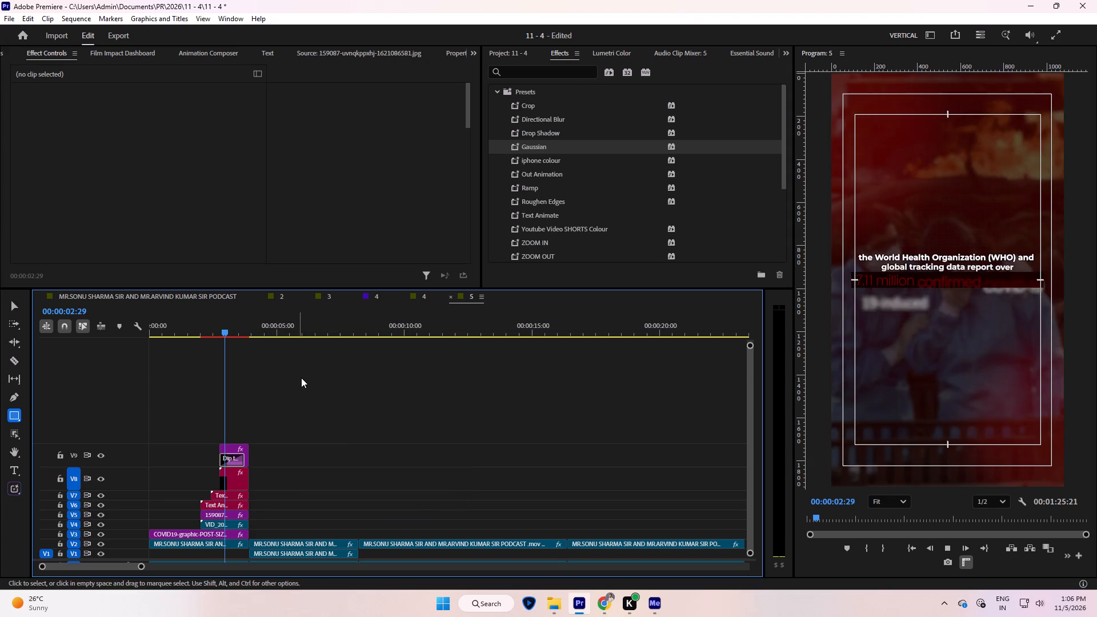
{"action": "key", "text": "space"}
{"action": "left_click", "coordinate": [307, 377]}
{"action": "key", "text": "ctrl+s"}
{"action": "left_click", "coordinate": [307, 377]}
{"action": "key", "text": "s"}
{"action": "left_click", "coordinate": [307, 377]}
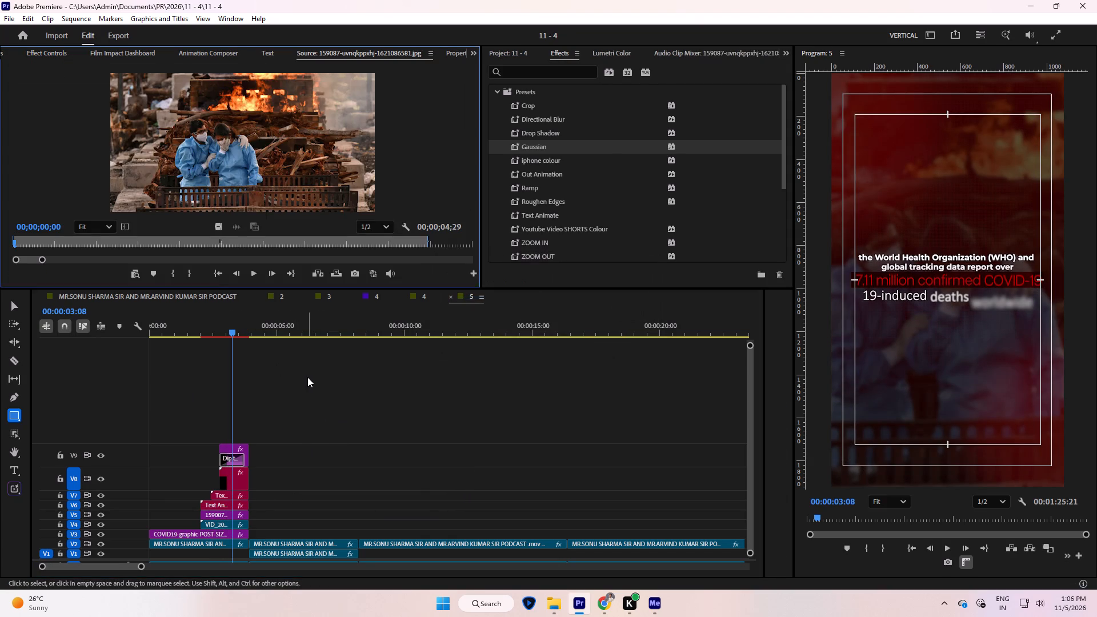
{"action": "key", "text": "ctrl+grave"}
{"action": "key", "text": "ctrl+grave"}
{"action": "key", "text": "space"}
{"action": "key", "text": "space"}
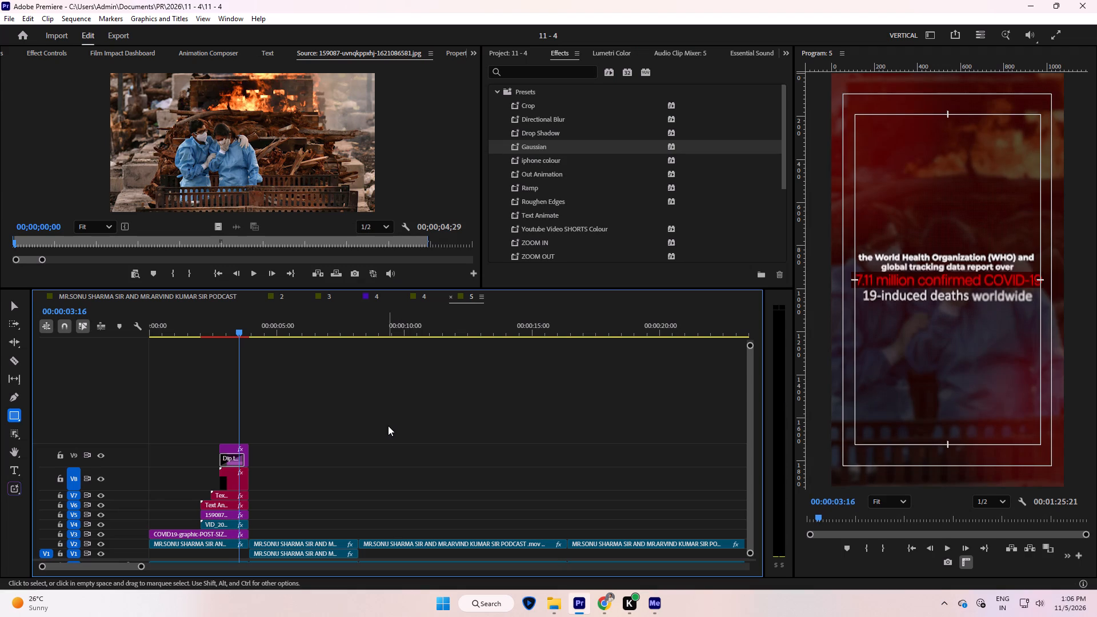
{"action": "key", "text": "space"}
{"action": "key", "text": "space"}
Change the V9 rectangle's fill to yellow FFF600, preview the caption full screen, and save the project.
{"action": "key", "text": "e"}
{"action": "left_click", "coordinate": [229, 450]}
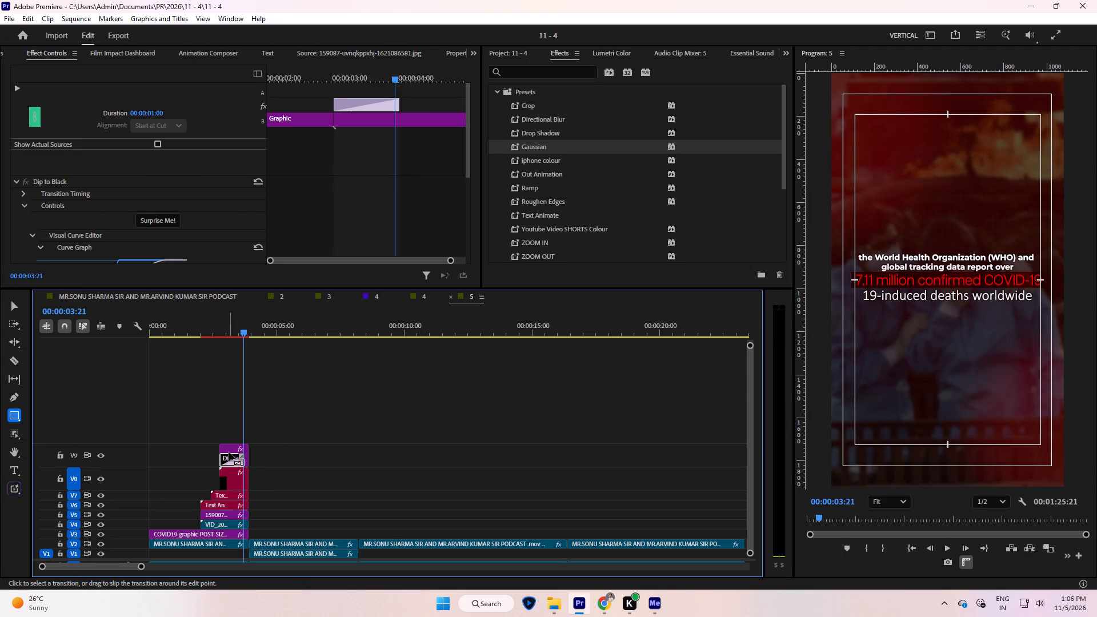
{"action": "left_click", "coordinate": [229, 452]}
{"action": "left_click", "coordinate": [227, 448]}
{"action": "scroll", "coordinate": [255, 173], "scroll_direction": "down", "scroll_amount": 9}
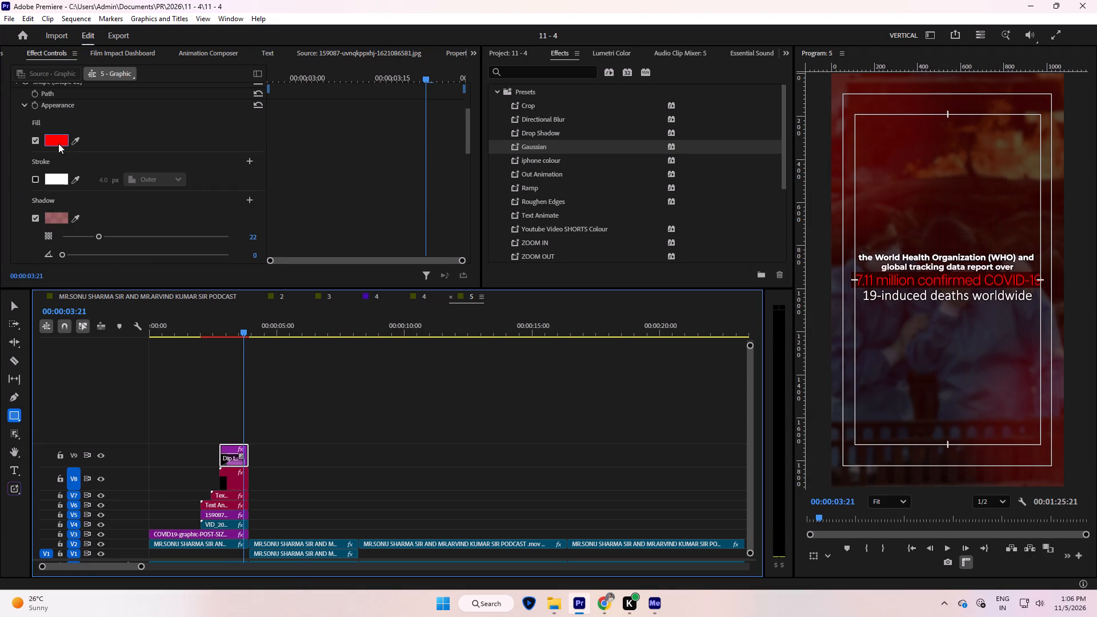
{"action": "left_click", "coordinate": [58, 143]}
{"action": "left_click_drag", "start_coordinate": [492, 268], "coordinate": [660, 401]}
{"action": "left_click", "coordinate": [572, 242]}
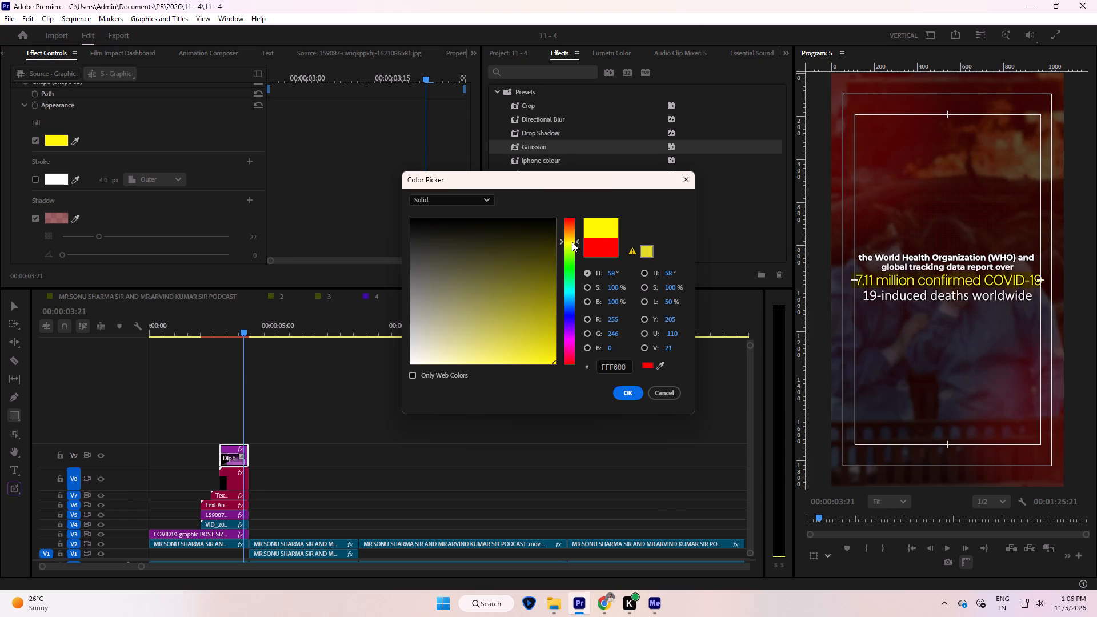
{"action": "left_click", "coordinate": [631, 395]}
{"action": "key", "text": "ctrl+s"}
{"action": "left_click", "coordinate": [485, 428]}
{"action": "key", "text": "ctrl+grave"}
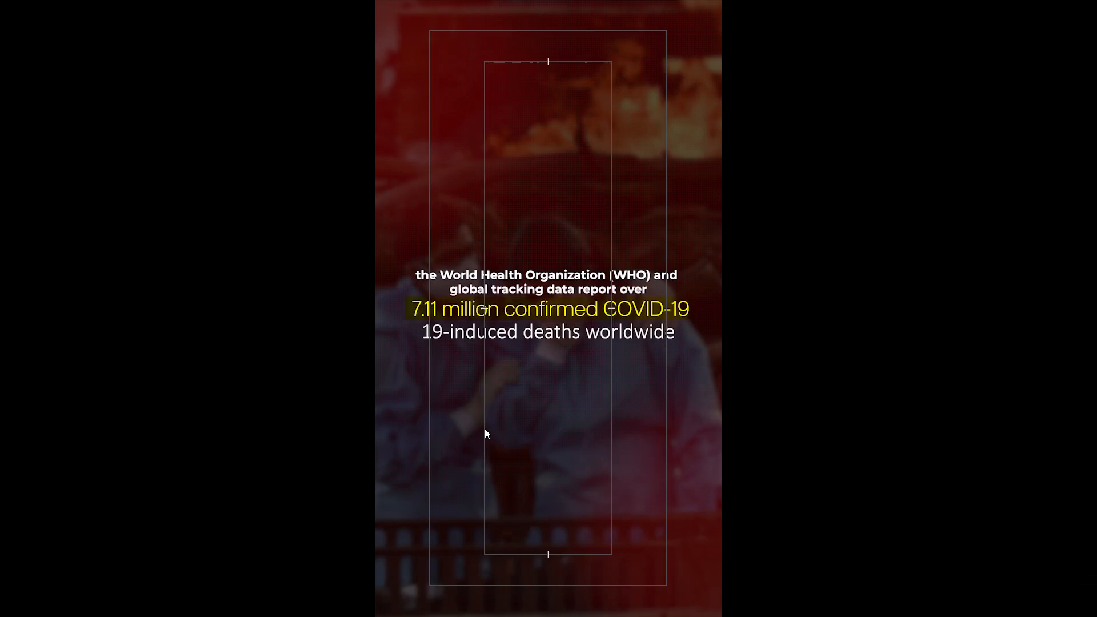
{"action": "key", "text": "ctrl+grave"}
{"action": "left_click", "coordinate": [485, 428]}
{"action": "key", "text": "ctrl+s"}
{"action": "left_click", "coordinate": [485, 428]}
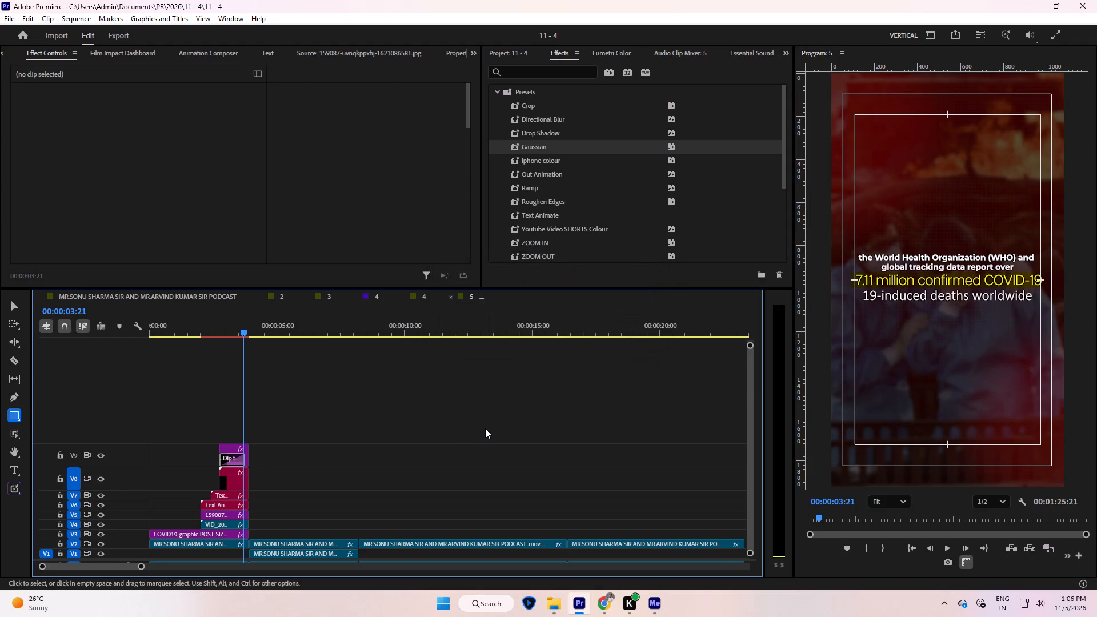
Play from the yellow-tinted caption into the split-screen podcast shot, and return the playhead to the cut at 00:00:03:28.
{"action": "key", "text": "space"}
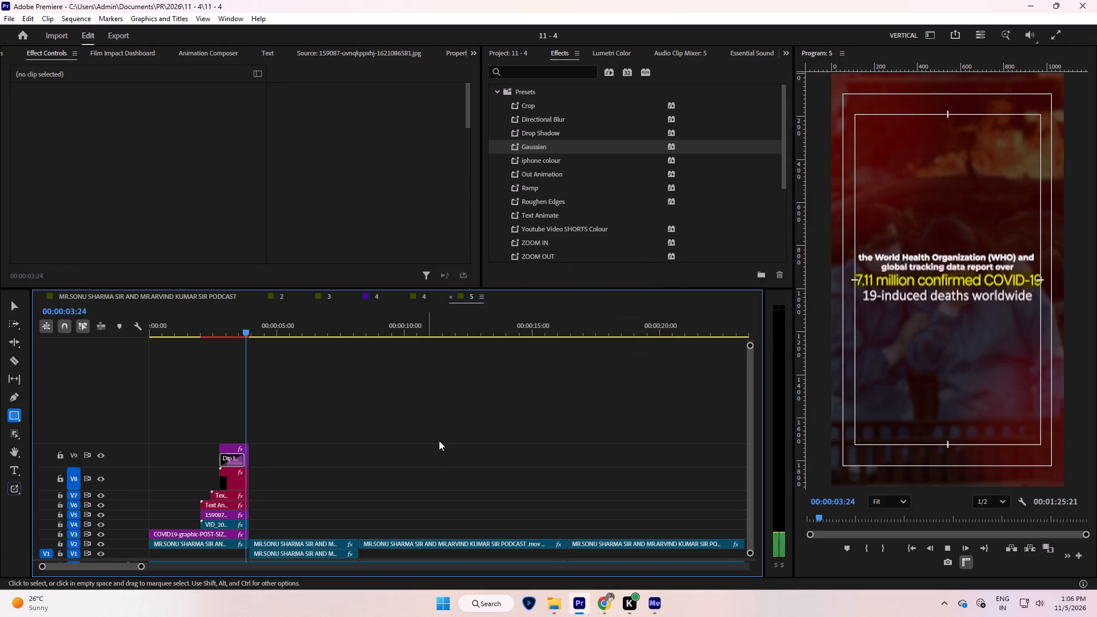
{"action": "left_click", "coordinate": [438, 429]}
{"action": "left_click", "coordinate": [486, 427]}
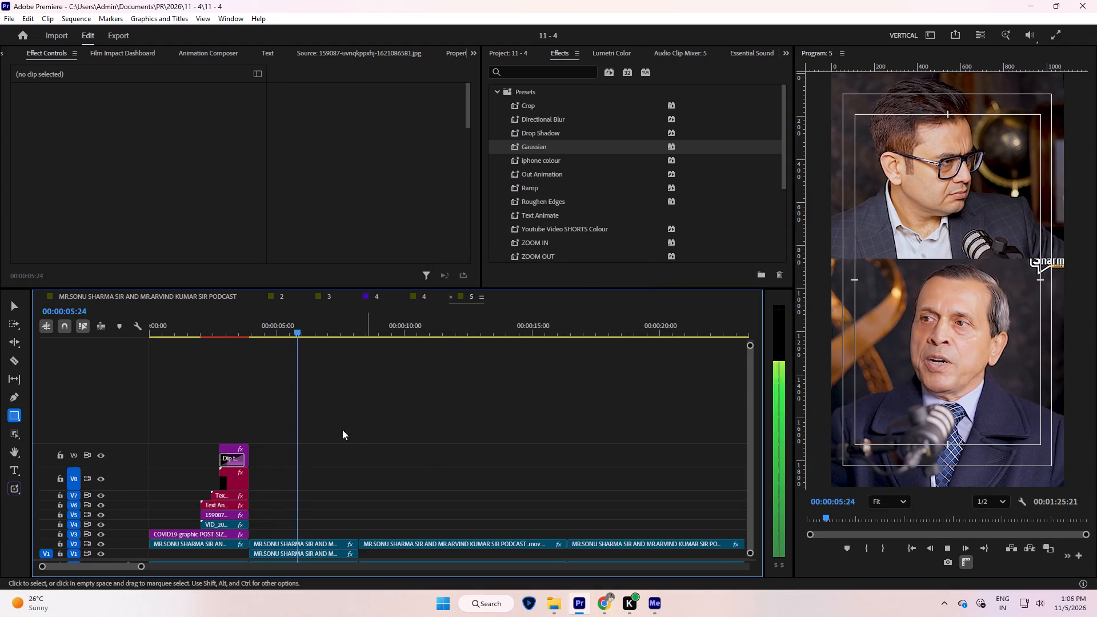
{"action": "key", "text": "space"}
{"action": "left_click", "coordinate": [435, 387]}
{"action": "key", "text": "Up"}
{"action": "left_click", "coordinate": [436, 387]}
Cycle through the clips loaded in the Source Monitor and close the background video, screenshot and photo sources.
{"action": "key", "text": "s"}
{"action": "key", "text": "s"}
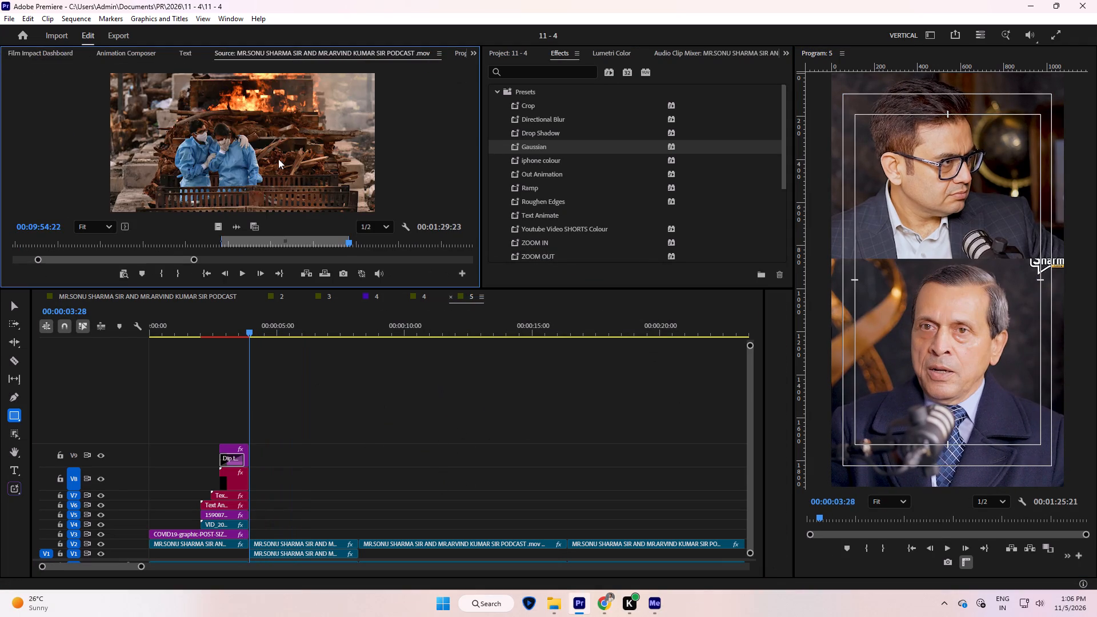
{"action": "key", "text": "s"}
{"action": "key", "text": "s"}
{"action": "key", "text": "s"}
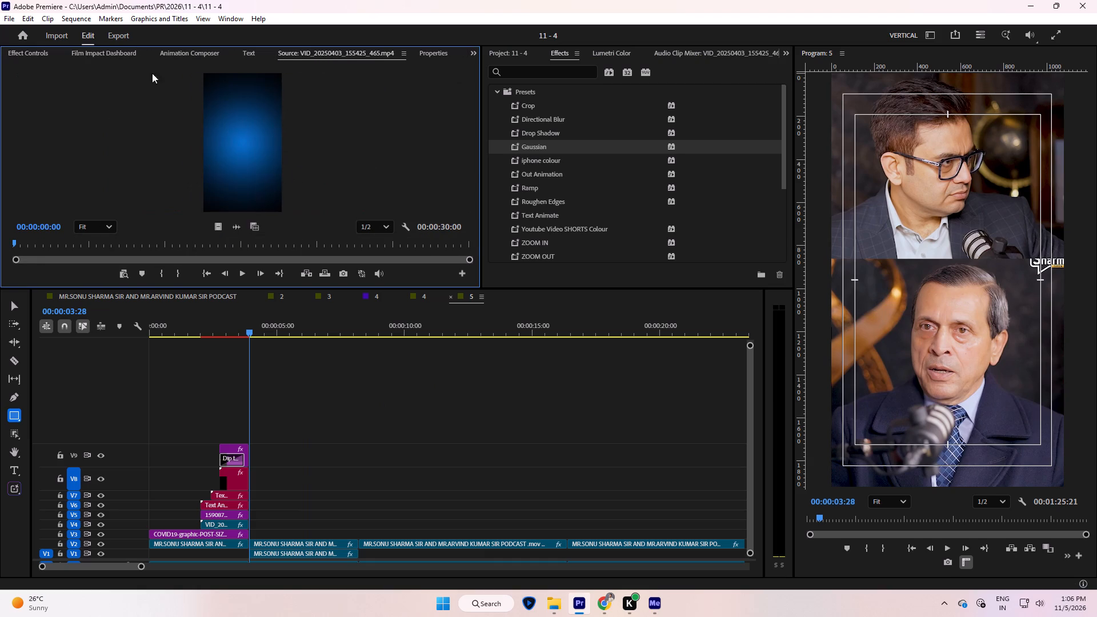
{"action": "right_click", "coordinate": [341, 51]}
{"action": "left_click", "coordinate": [386, 117]}
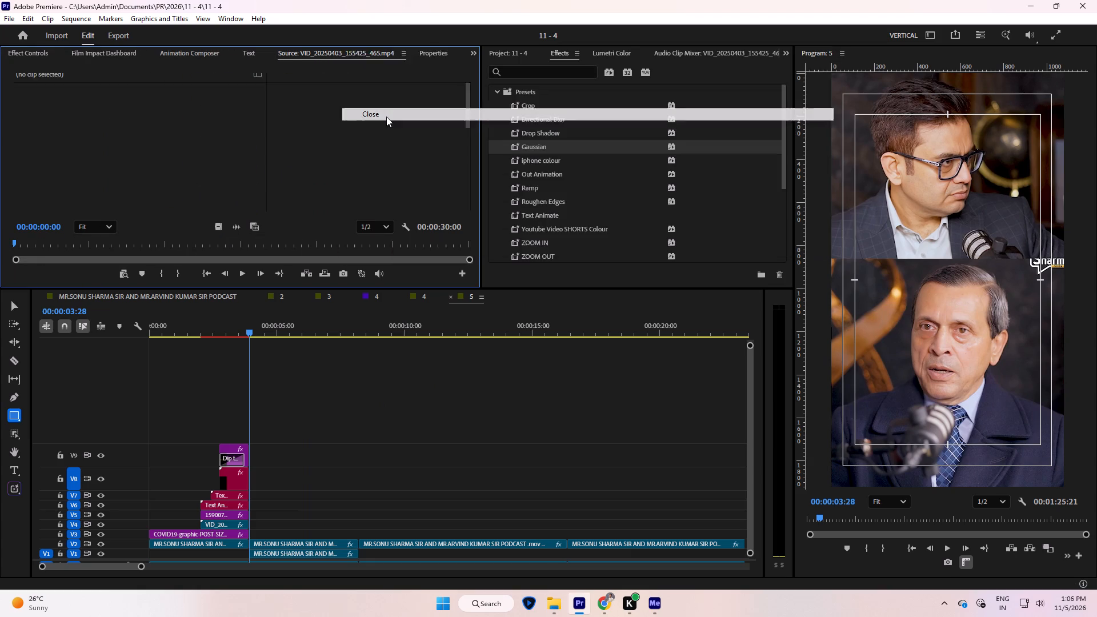
{"action": "right_click", "coordinate": [249, 56]}
{"action": "left_click", "coordinate": [289, 118]}
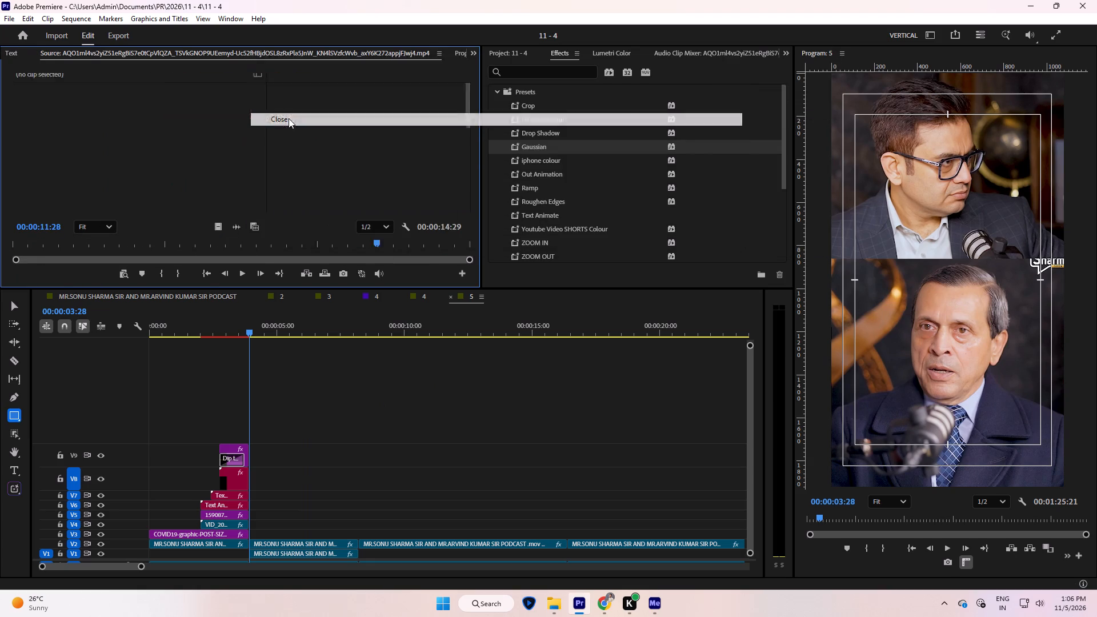
{"action": "key", "text": "s"}
{"action": "key", "text": "s"}
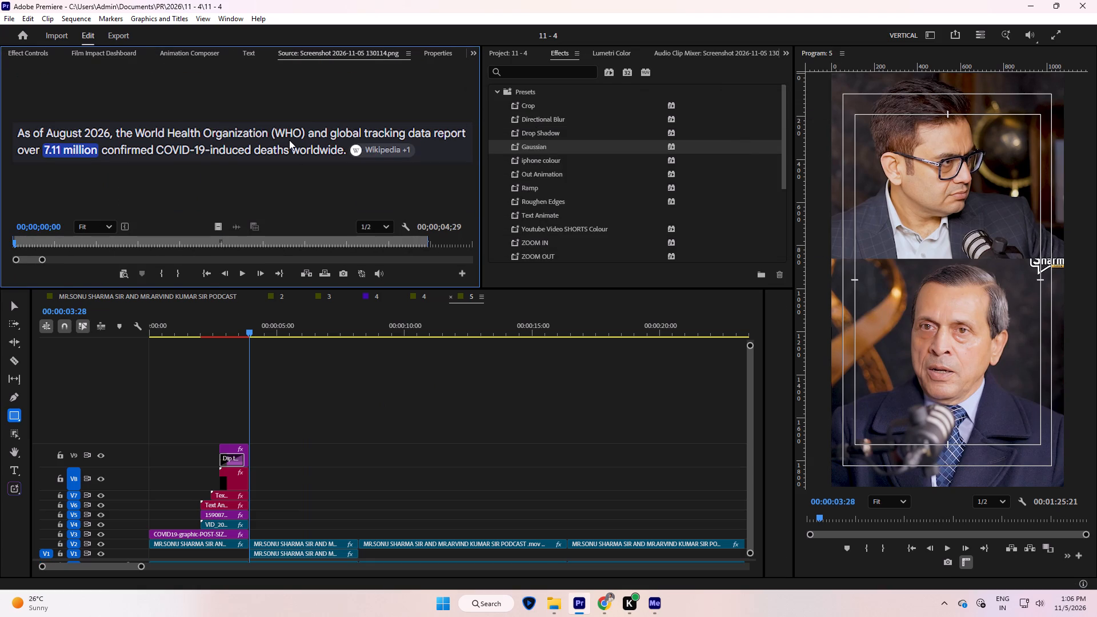
{"action": "right_click", "coordinate": [322, 51]}
{"action": "left_click", "coordinate": [363, 114]}
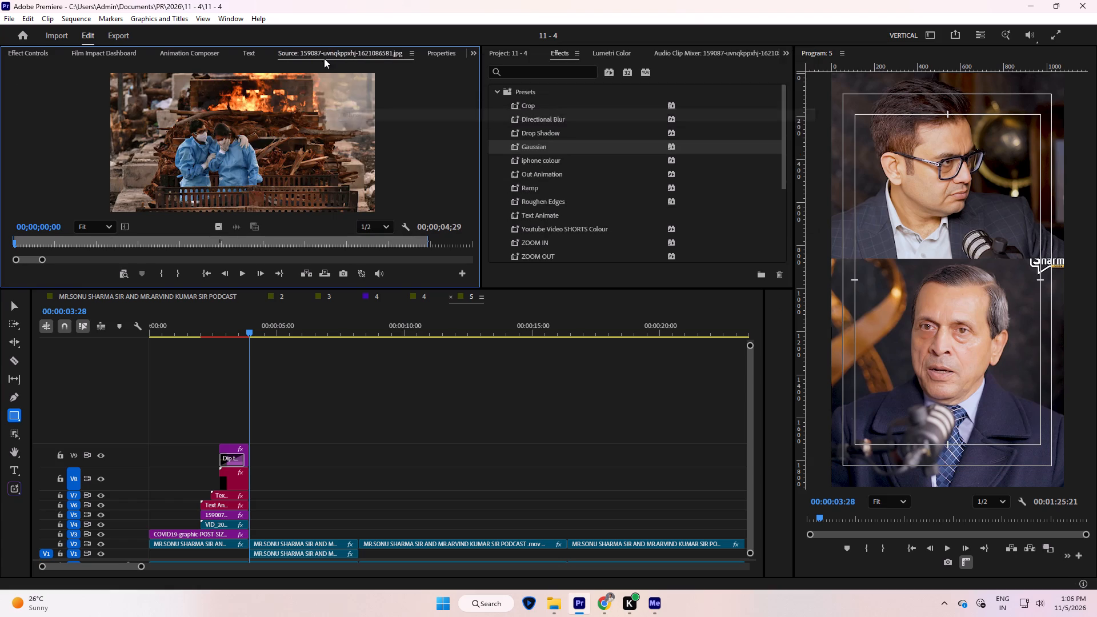
{"action": "right_click", "coordinate": [315, 52]}
{"action": "left_click", "coordinate": [356, 114]}
{"action": "right_click", "coordinate": [339, 53]}
{"action": "left_click", "coordinate": [302, 119]}
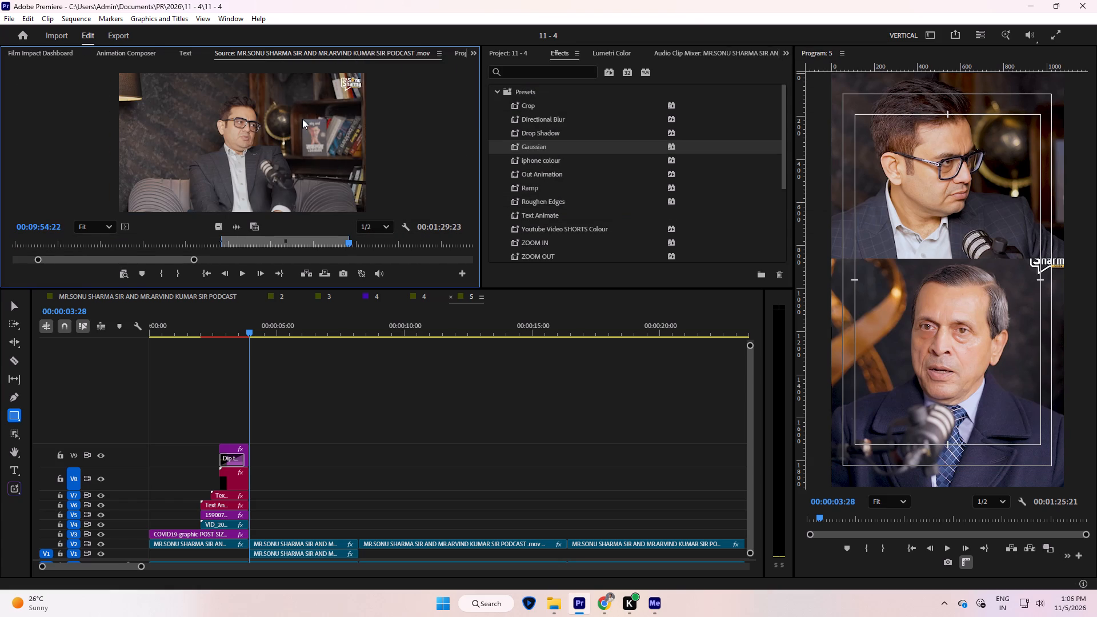
Close the podcast clip in the Source Monitor.
{"action": "key", "text": "s"}
{"action": "right_click", "coordinate": [322, 56]}
{"action": "left_click", "coordinate": [354, 119]}
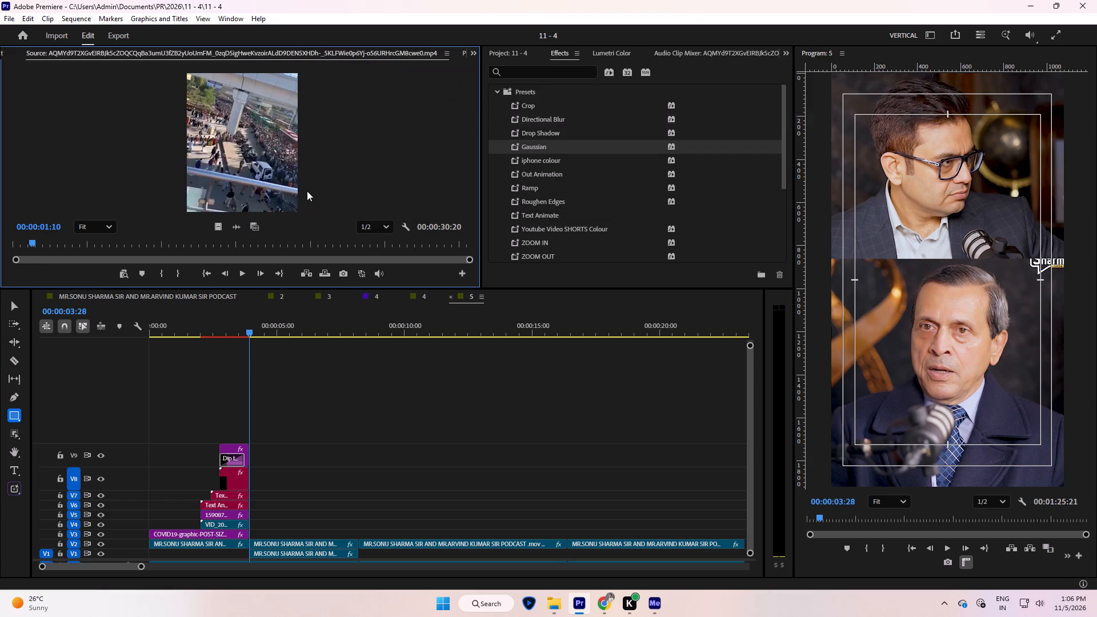
Play the sequence briefly from the cut into the split-screen shot and return the playhead to 00:00:03:28.
{"action": "left_click", "coordinate": [271, 389]}
{"action": "left_click_drag", "start_coordinate": [247, 315], "coordinate": [263, 368]}
{"action": "key", "text": "space"}
{"action": "left_click", "coordinate": [459, 429]}
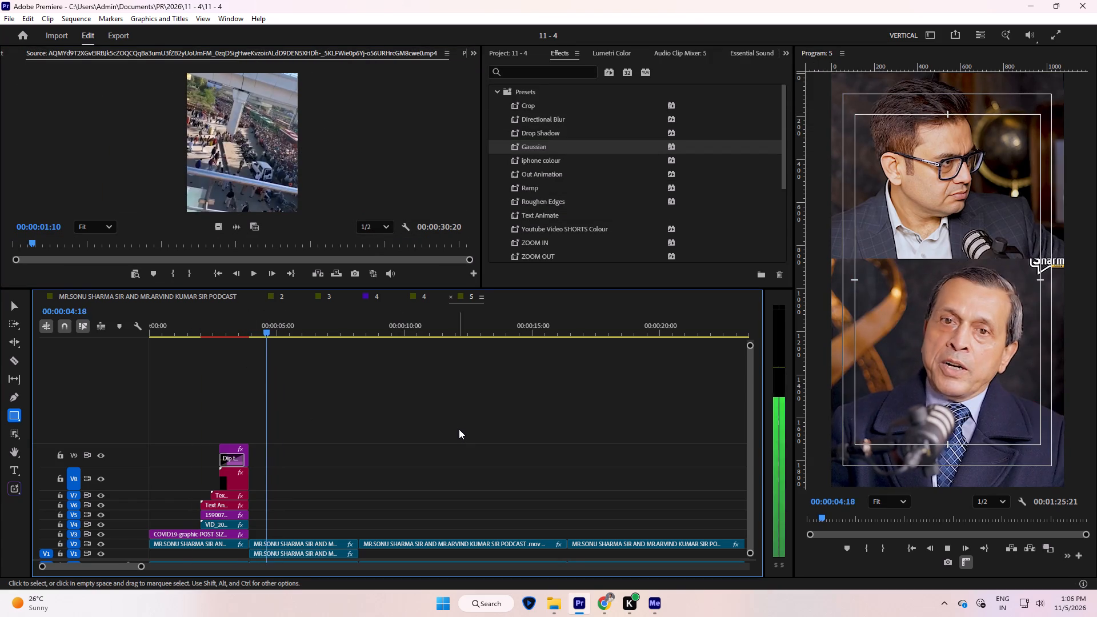
{"action": "left_click", "coordinate": [459, 429]}
{"action": "key", "text": "Up"}
{"action": "left_click", "coordinate": [459, 429]}
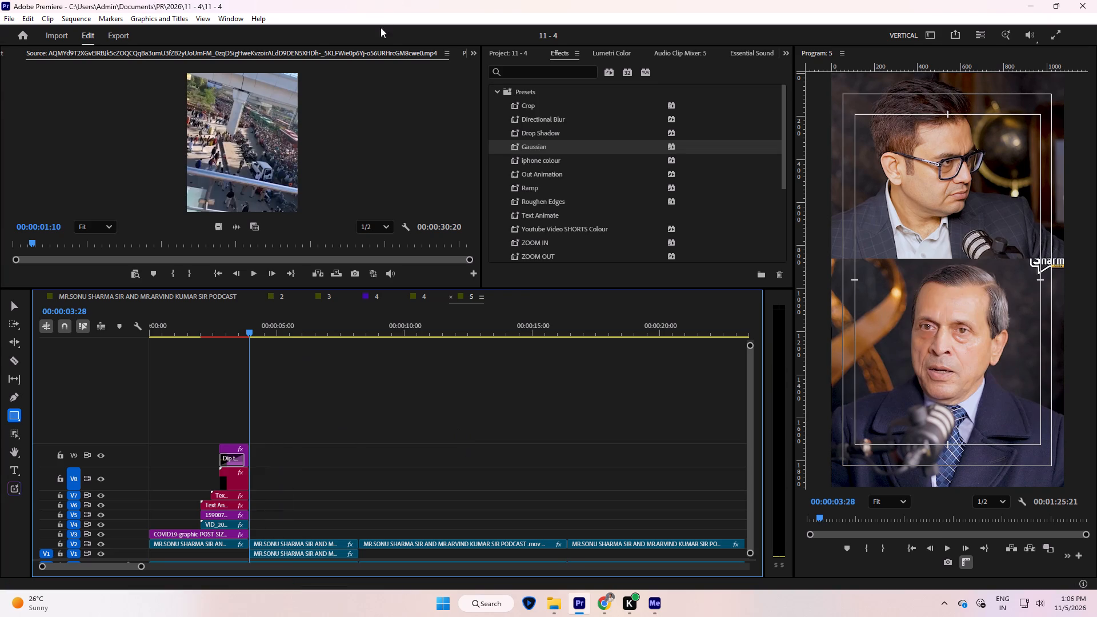
Add a Generated Light Leak transition from Animation Composer on V10 over the 00:00:03:28 cut and nudge its clips slightly earlier.
{"action": "scroll", "coordinate": [384, 56], "scroll_direction": "down", "scroll_amount": 7}
{"action": "scroll", "coordinate": [385, 57], "scroll_direction": "up", "scroll_amount": 6}
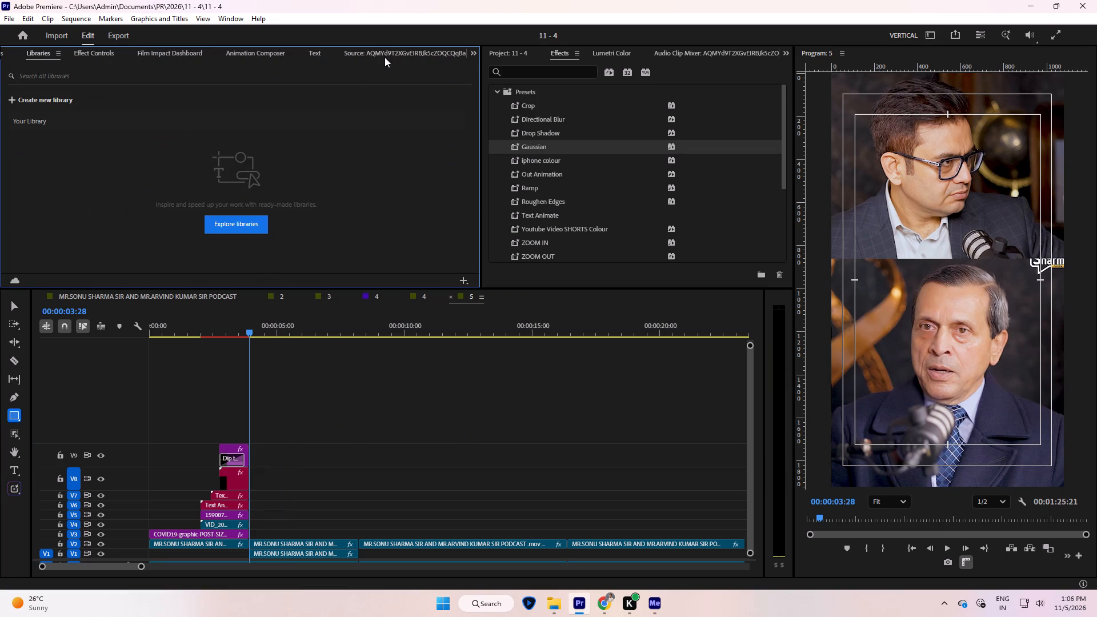
{"action": "scroll", "coordinate": [385, 57], "scroll_direction": "down", "scroll_amount": 3}
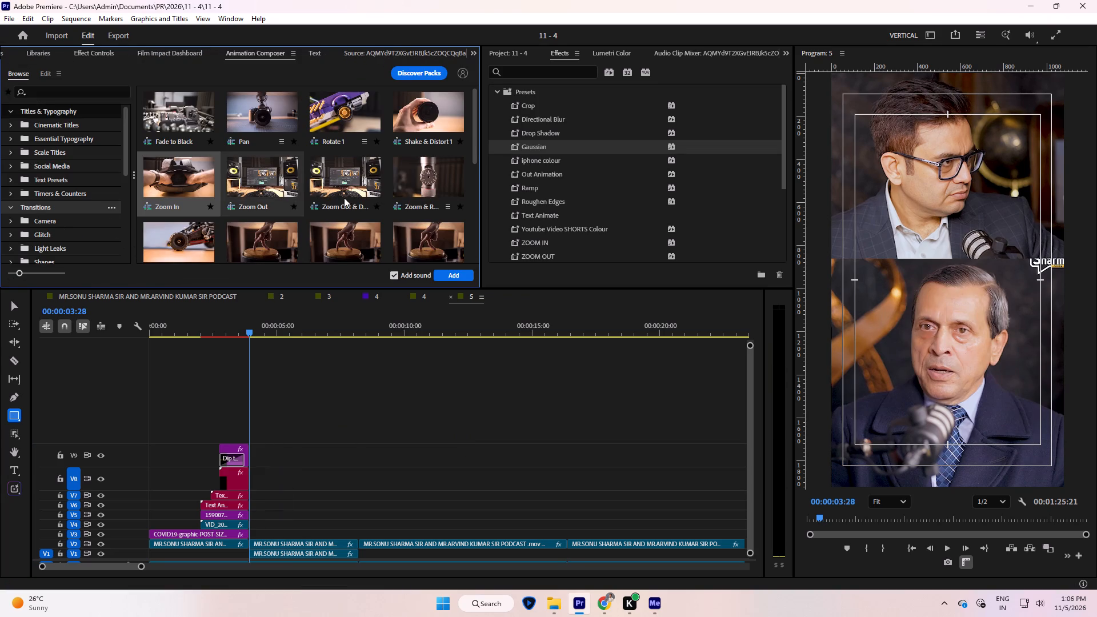
{"action": "scroll", "coordinate": [342, 197], "scroll_direction": "down", "scroll_amount": 2}
{"action": "left_click", "coordinate": [337, 179]}
{"action": "left_click_drag", "start_coordinate": [186, 190], "coordinate": [237, 369]}
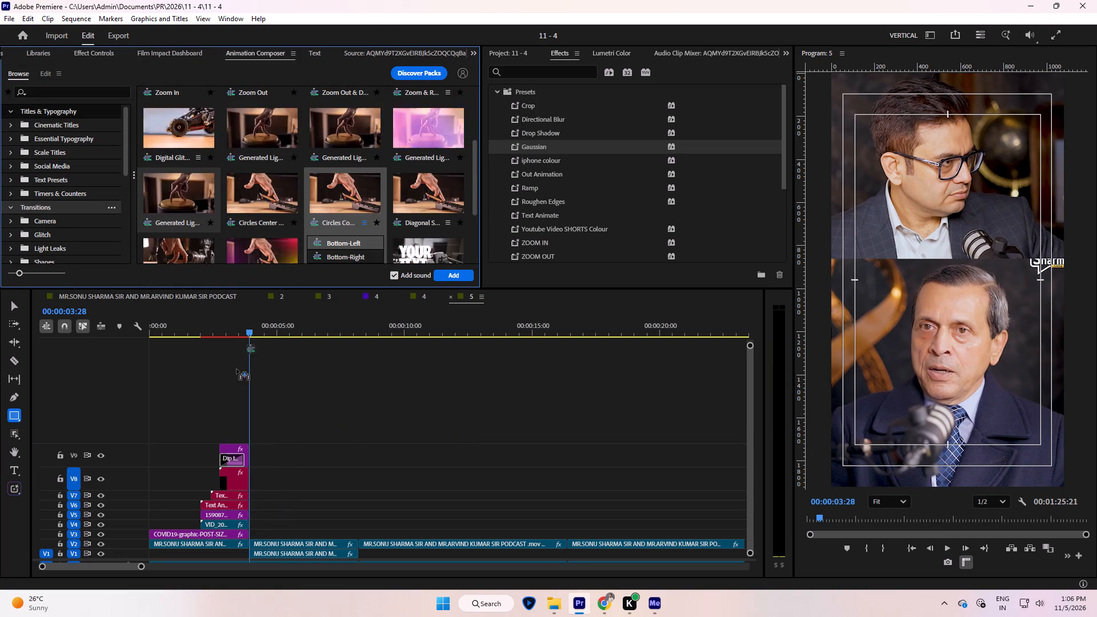
{"action": "left_click_drag", "start_coordinate": [237, 369], "coordinate": [253, 434]}
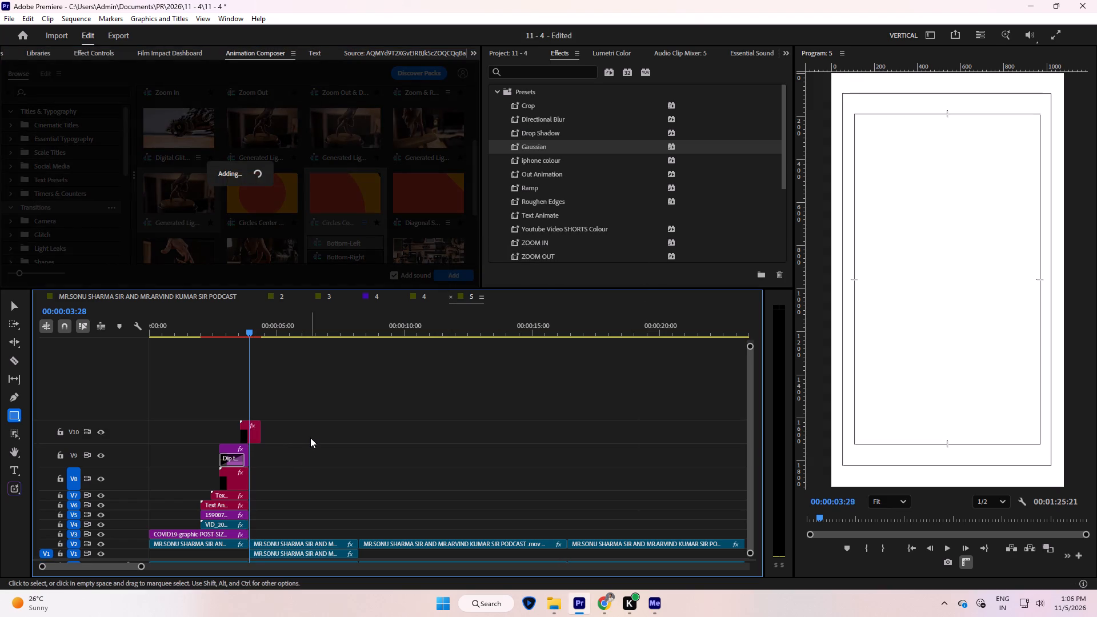
{"action": "key", "text": "equal"}
{"action": "key", "text": "equal"}
{"action": "key", "text": "equal"}
{"action": "key", "text": "equal"}
{"action": "left_click_drag", "start_coordinate": [499, 422], "coordinate": [491, 426]}
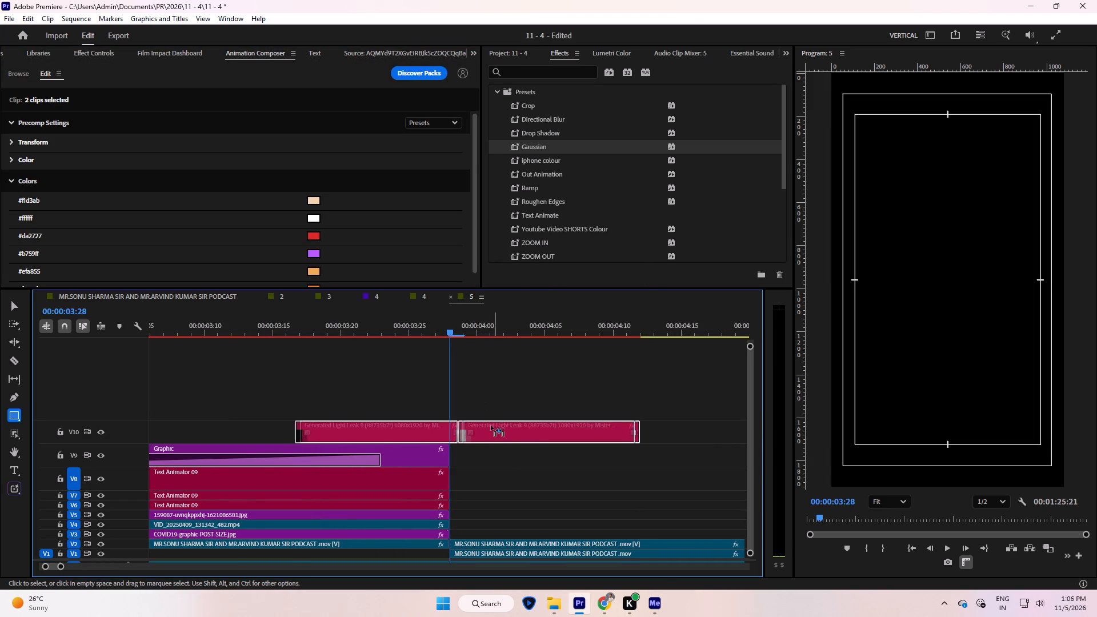
{"action": "left_click_drag", "start_coordinate": [491, 426], "coordinate": [489, 426]}
Play back the light-leak transition from the caption segment into the split-screen podcast shot.
{"action": "left_click_drag", "start_coordinate": [290, 319], "coordinate": [249, 326]}
{"action": "key", "text": "minus"}
{"action": "key", "text": "minus"}
{"action": "key", "text": "minus"}
{"action": "key", "text": "space"}
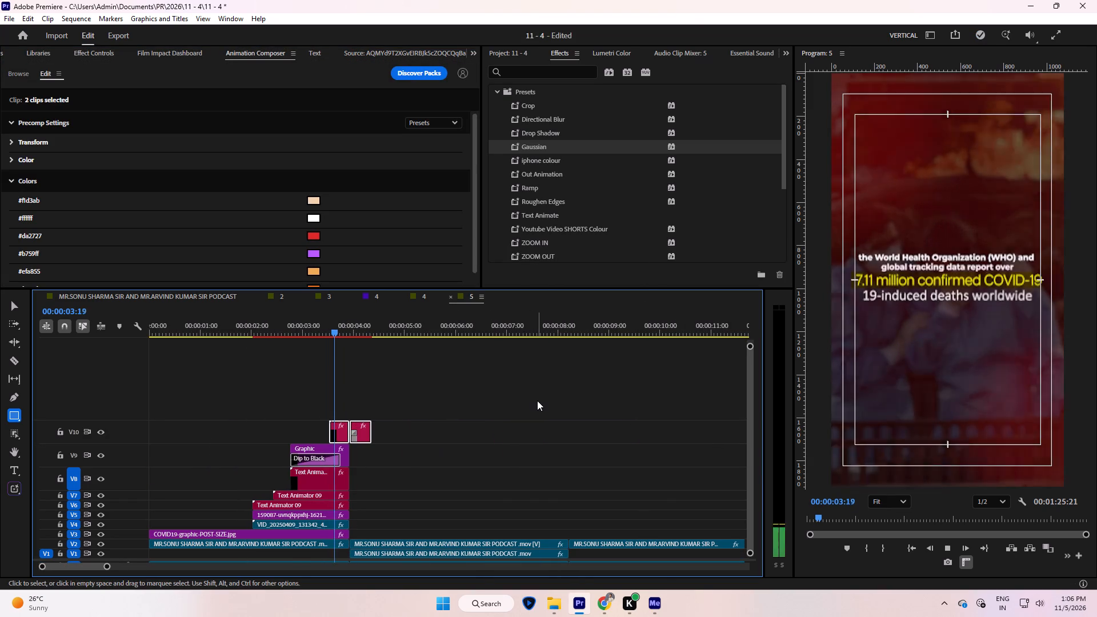
{"action": "left_click", "coordinate": [537, 400]}
{"action": "type", "text": "--="}
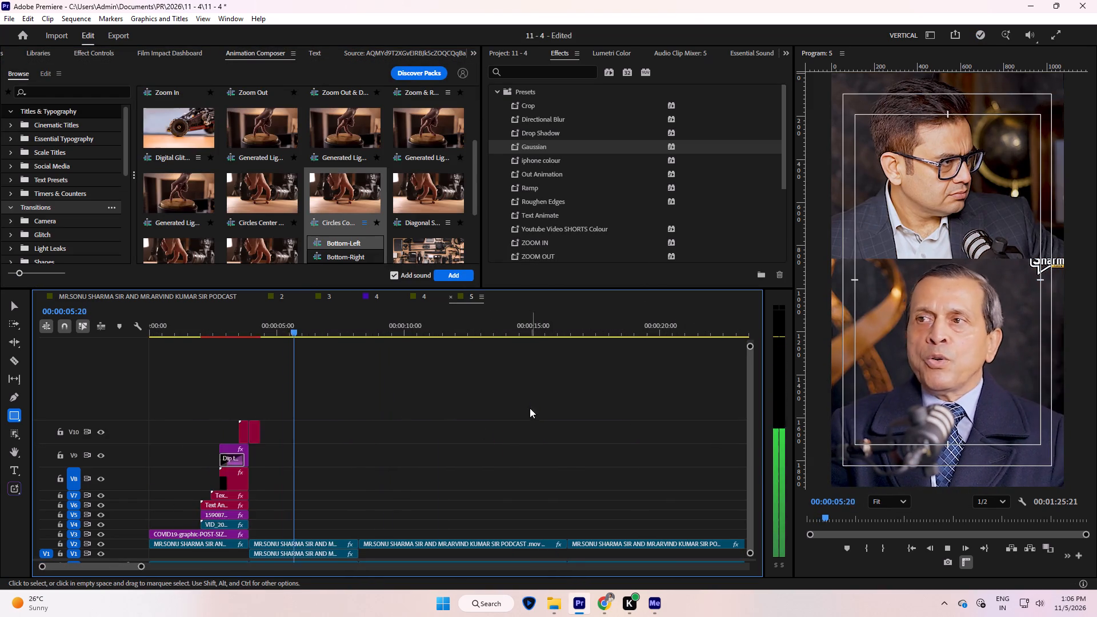
{"action": "key", "text": "equal"}
{"action": "key", "text": "minus"}
{"action": "left_click", "coordinate": [497, 432]}
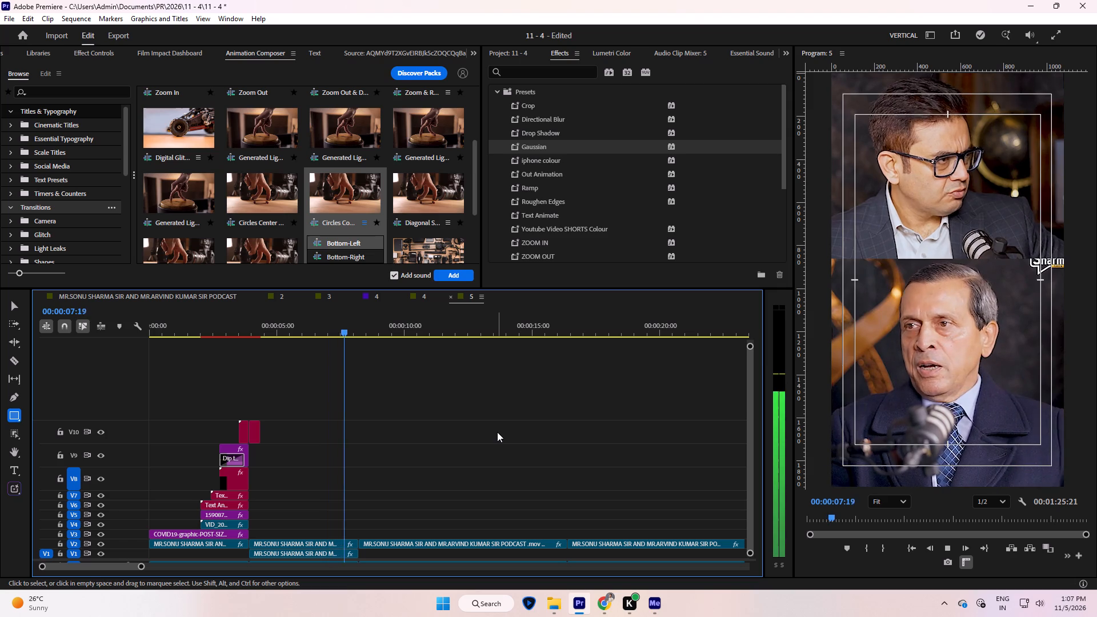
Switch to Chrome, pause the song playing on YouTube, and return to Premiere.
{"action": "left_click", "coordinate": [605, 607]}
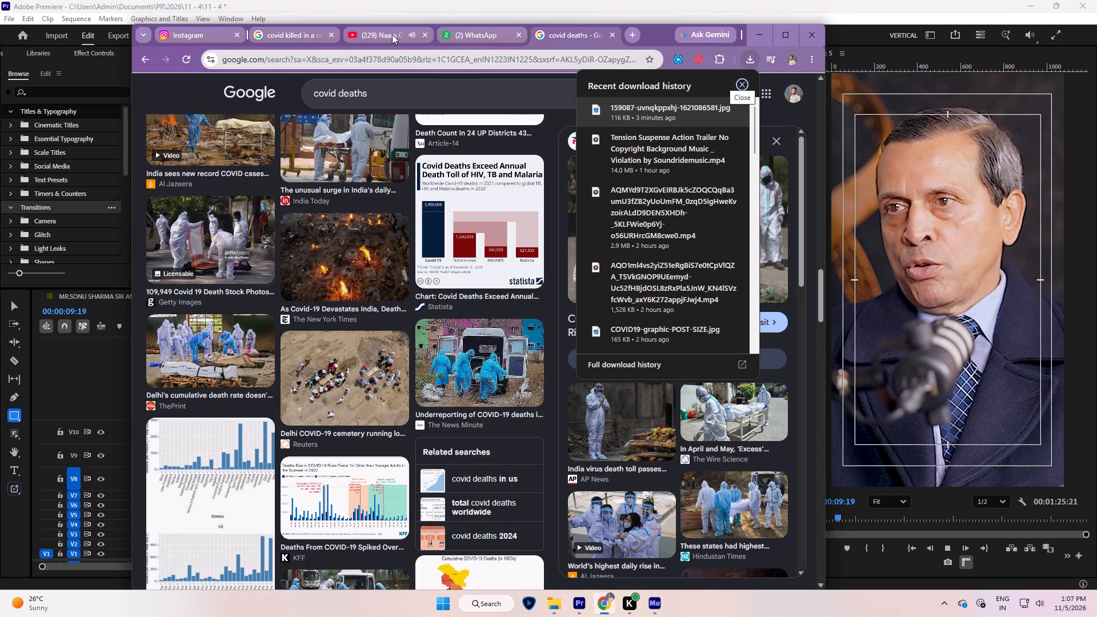
{"action": "left_click", "coordinate": [392, 34]}
{"action": "key", "text": "space"}
{"action": "left_click", "coordinate": [98, 370]}
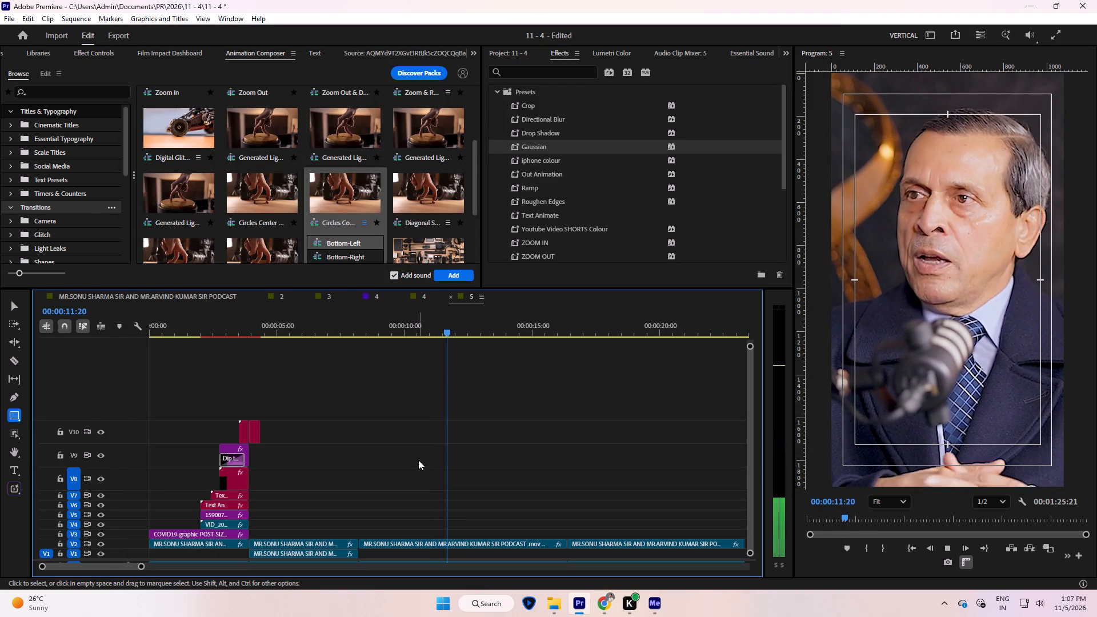
Play the podcast section after the transition up to 00:00:10:12 and save the project.
{"action": "left_click_drag", "start_coordinate": [337, 324], "coordinate": [295, 332]}
{"action": "key", "text": "space"}
{"action": "left_click", "coordinate": [375, 382]}
{"action": "left_click", "coordinate": [433, 399]}
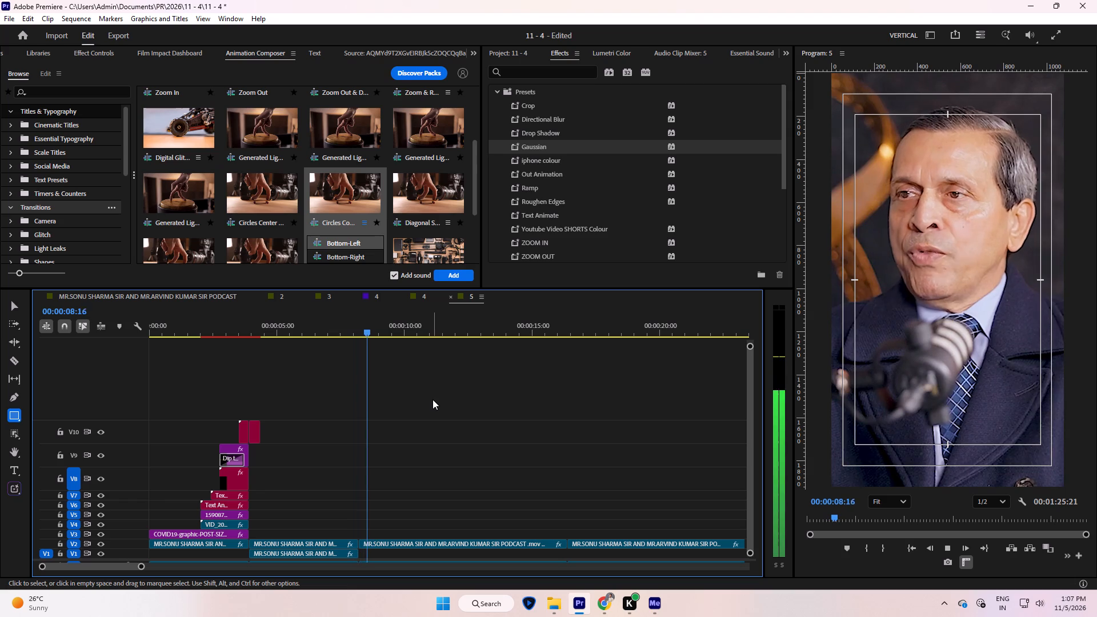
{"action": "left_click", "coordinate": [433, 399]}
{"action": "left_click", "coordinate": [484, 420]}
{"action": "key", "text": "space"}
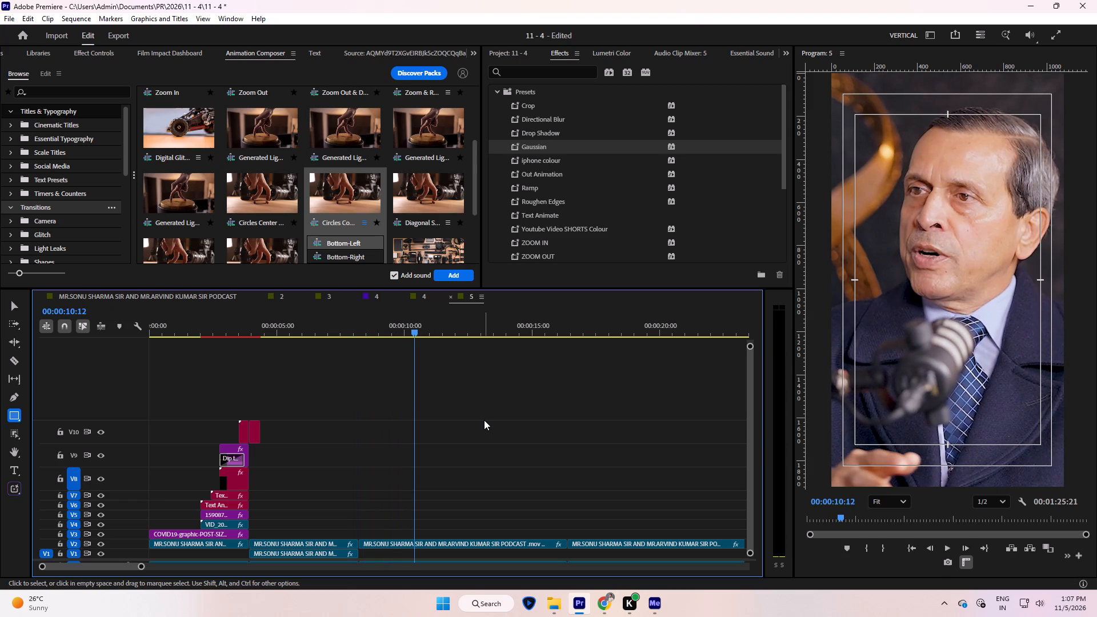
{"action": "key", "text": "ctrl+s"}
Replay the older guest's close-up and the following host shot to review the dialogue, stopping at 00:00:11:16.
{"action": "left_click", "coordinate": [484, 420]}
{"action": "key", "text": "s"}
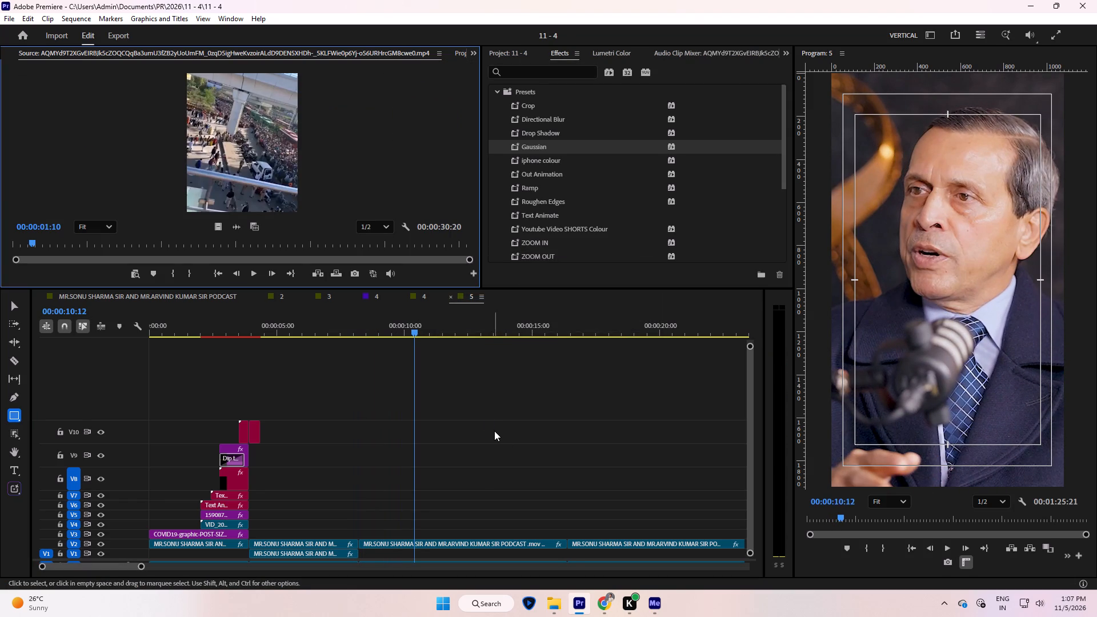
{"action": "left_click", "coordinate": [494, 431]}
{"action": "key", "text": "space"}
{"action": "left_click", "coordinate": [515, 444]}
{"action": "key", "text": "space"}
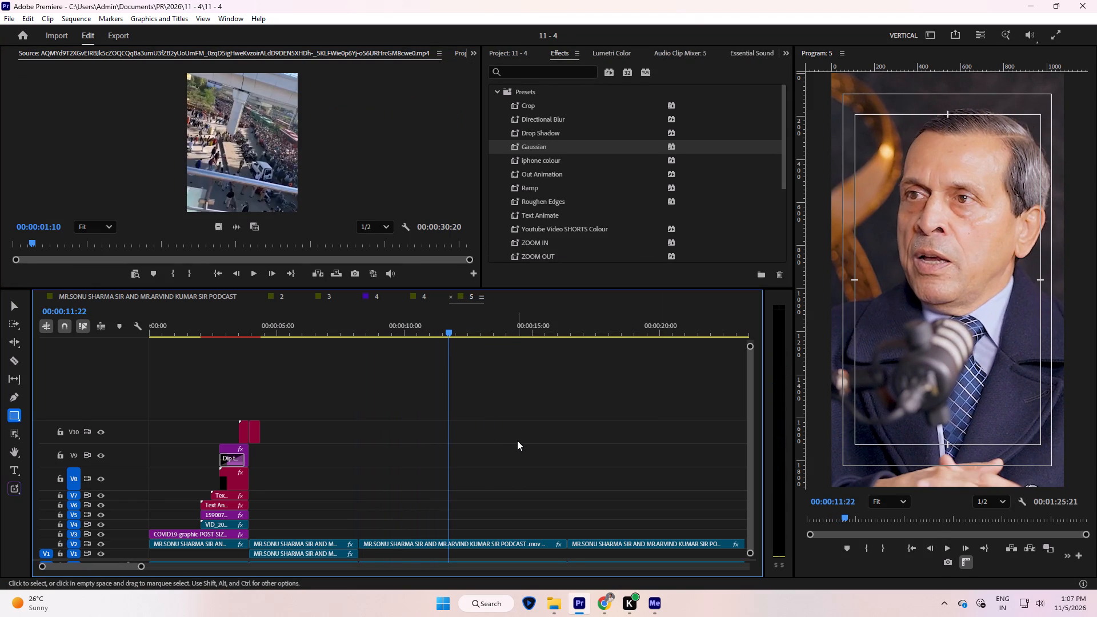
{"action": "left_click_drag", "start_coordinate": [450, 328], "coordinate": [399, 350]}
{"action": "key", "text": "space"}
{"action": "left_click", "coordinate": [464, 416]}
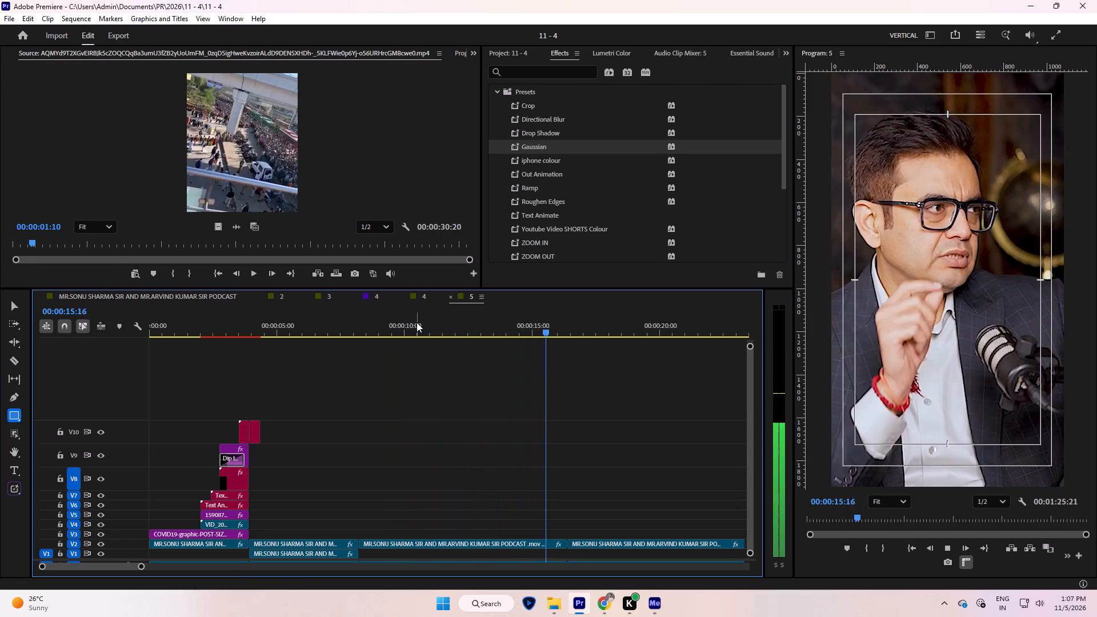
{"action": "left_click", "coordinate": [411, 319]}
{"action": "key", "text": "space"}
{"action": "left_click", "coordinate": [515, 435]}
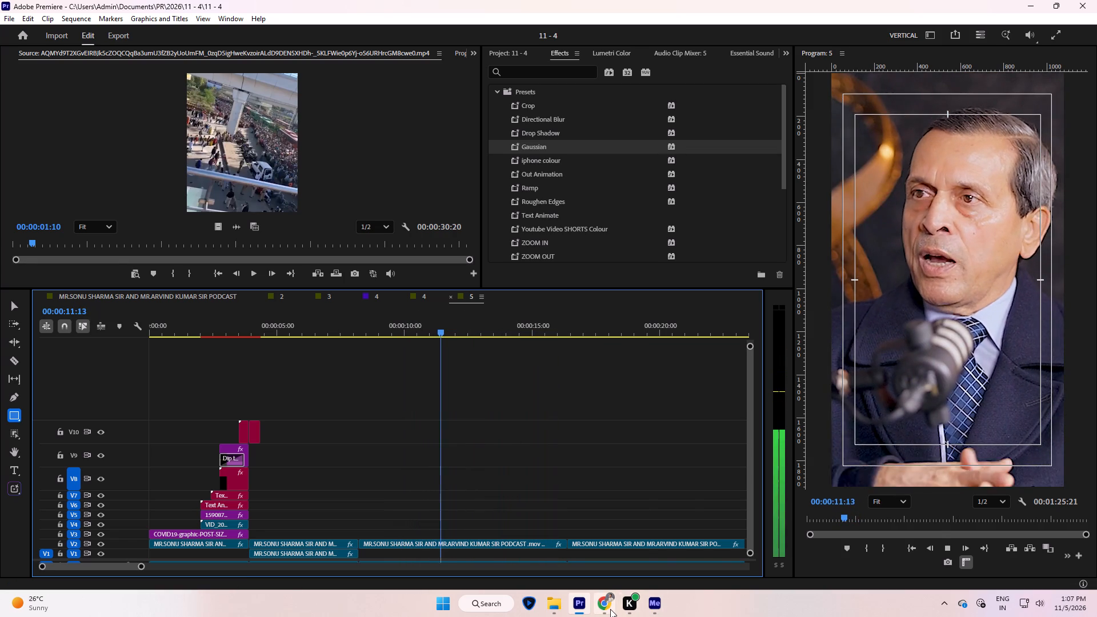
{"action": "key", "text": "space"}
Switch to Chrome, search YouTube for "covid 19 interview shor", and close the mini-player.
{"action": "left_click", "coordinate": [610, 609]}
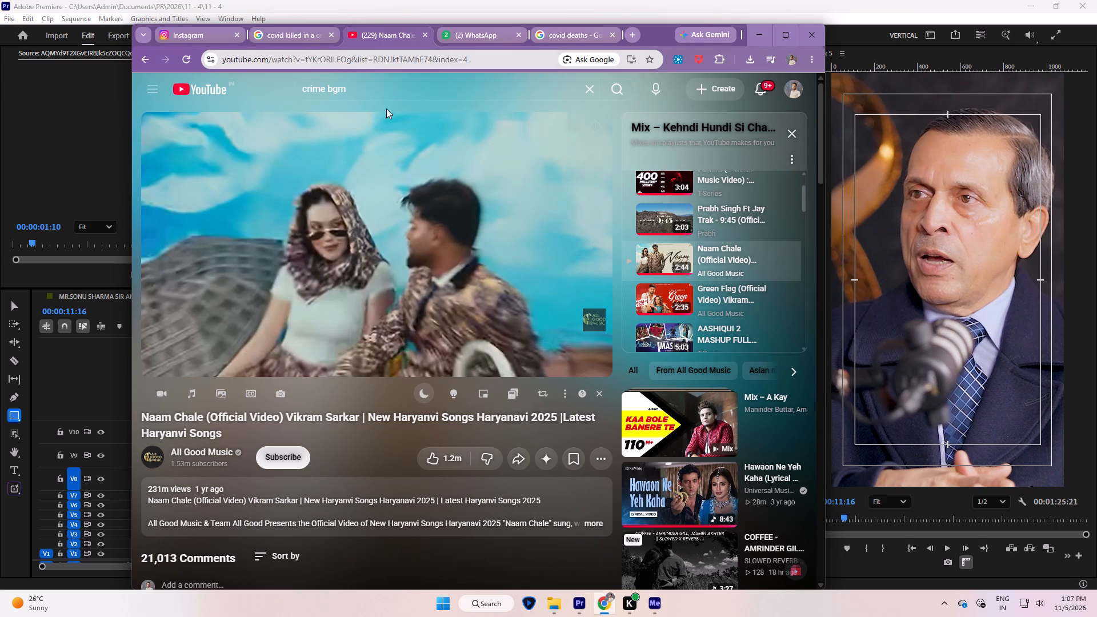
{"action": "left_click_drag", "start_coordinate": [353, 93], "coordinate": [243, 88]}
{"action": "type", "text": "covi"}
{"action": "key", "text": "space"}
{"action": "key", "text": "BackSpace"}
{"action": "type", "text": "d"}
{"action": "key", "text": "space"}
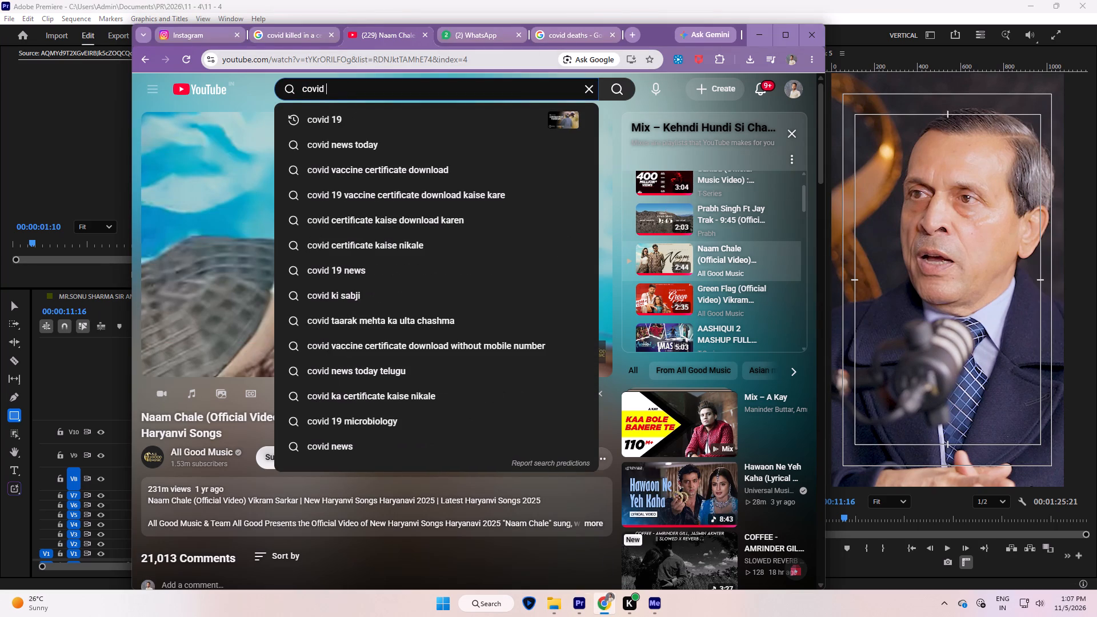
{"action": "type", "text": "19 interview sho"}
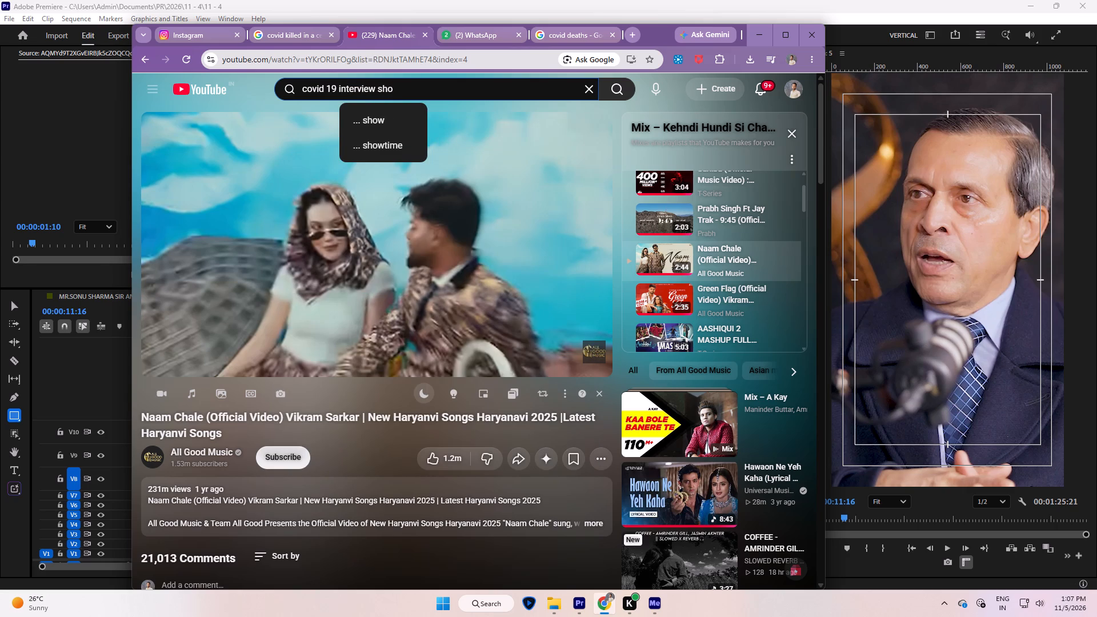
{"action": "key", "text": "r"}
{"action": "key", "text": "Return"}
{"action": "key", "text": "t"}
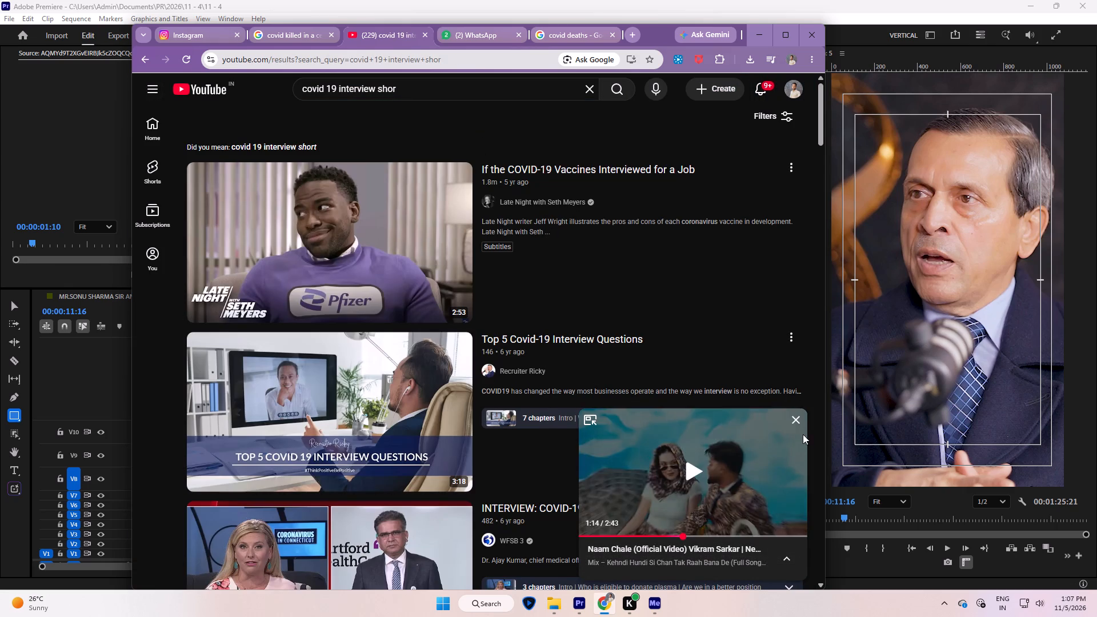
{"action": "left_click", "coordinate": [795, 423]}
Browse the Shorts results for COVID interview footage, starting with "The Truth About COVID (6 years later...)", and return to that short.
{"action": "scroll", "coordinate": [610, 337], "scroll_direction": "down", "scroll_amount": 15}
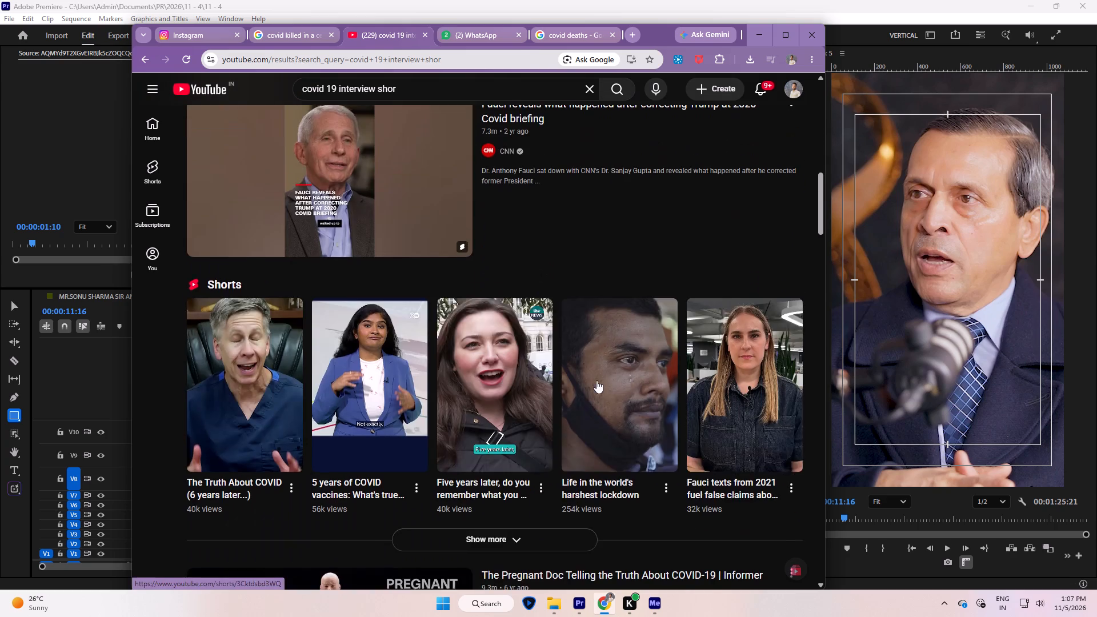
{"action": "scroll", "coordinate": [596, 380], "scroll_direction": "down", "scroll_amount": 2}
{"action": "scroll", "coordinate": [371, 308], "scroll_direction": "up", "scroll_amount": 3}
{"action": "left_click", "coordinate": [263, 322]}
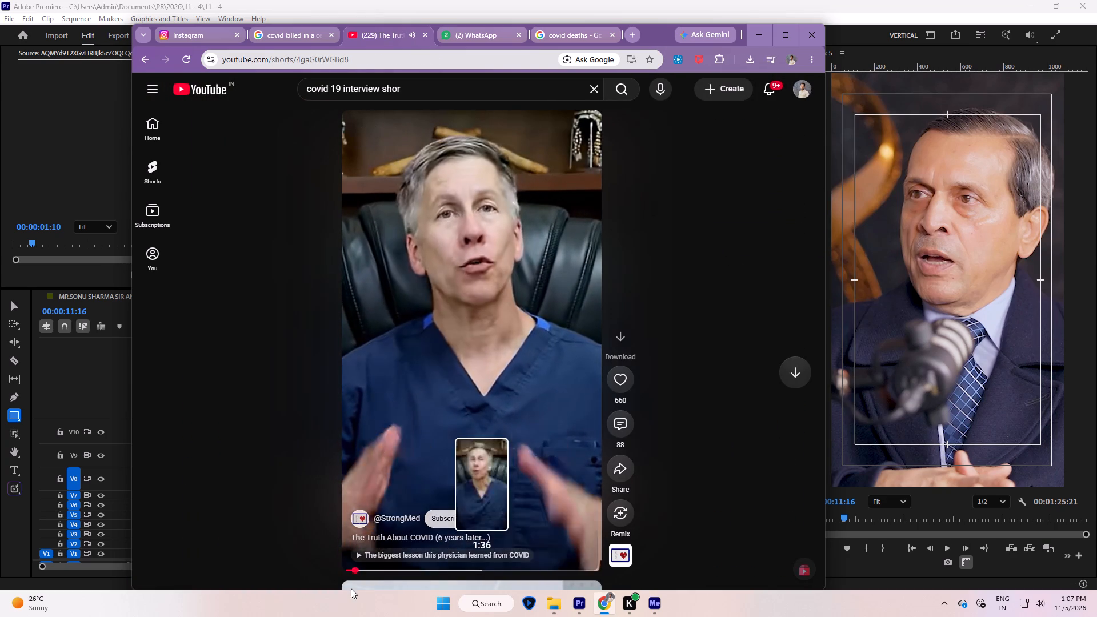
{"action": "scroll", "coordinate": [467, 449], "scroll_direction": "down", "scroll_amount": 1}
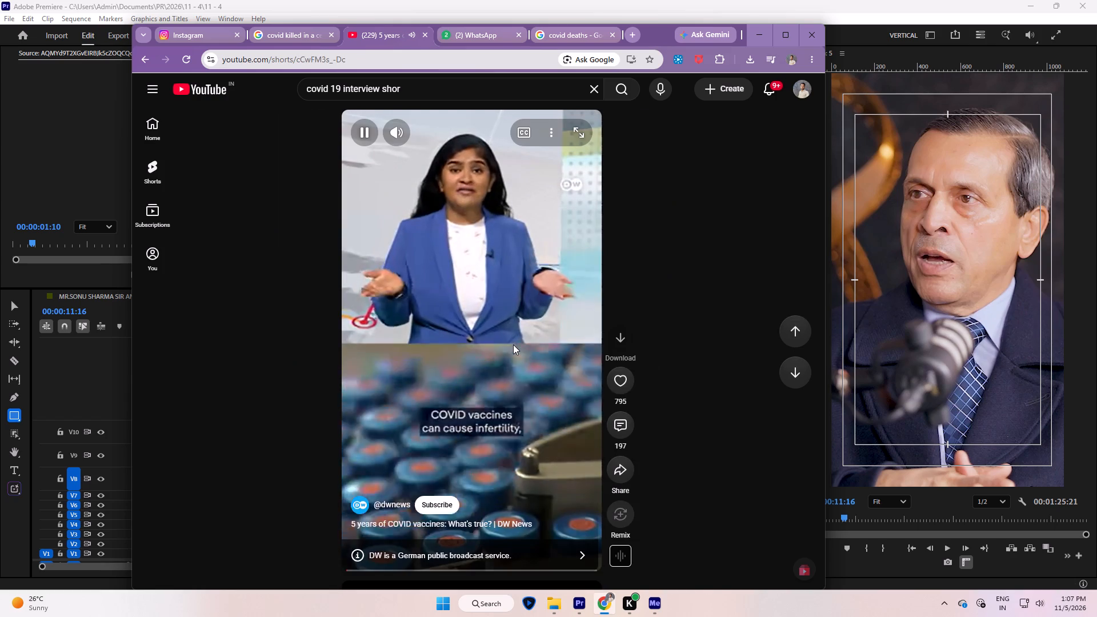
{"action": "scroll", "coordinate": [545, 347], "scroll_direction": "down", "scroll_amount": 1}
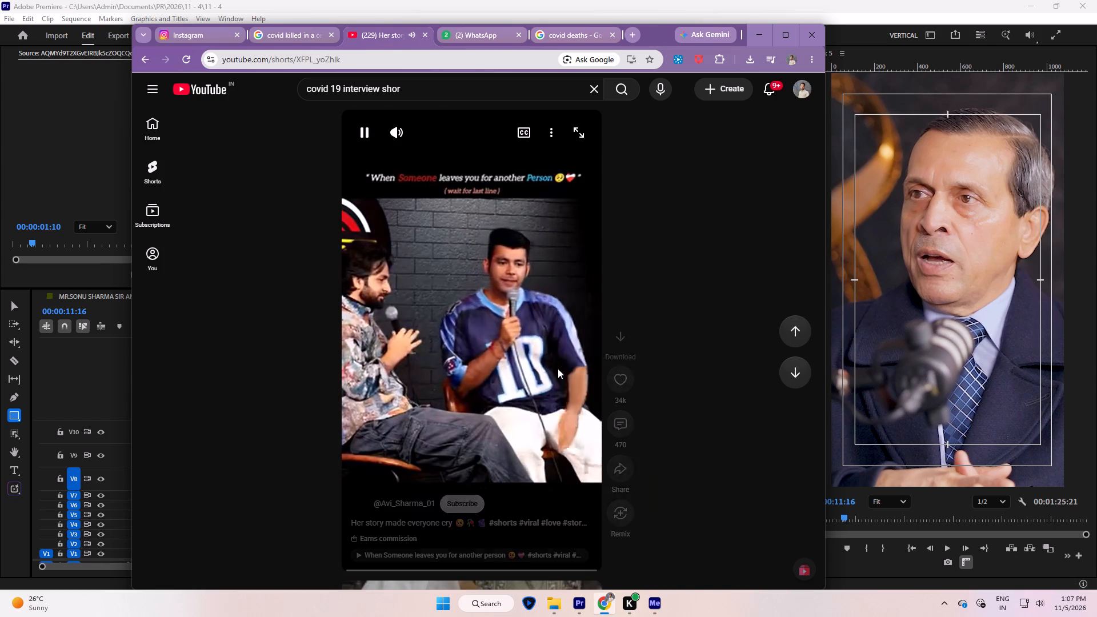
{"action": "scroll", "coordinate": [555, 369], "scroll_direction": "up", "scroll_amount": 1}
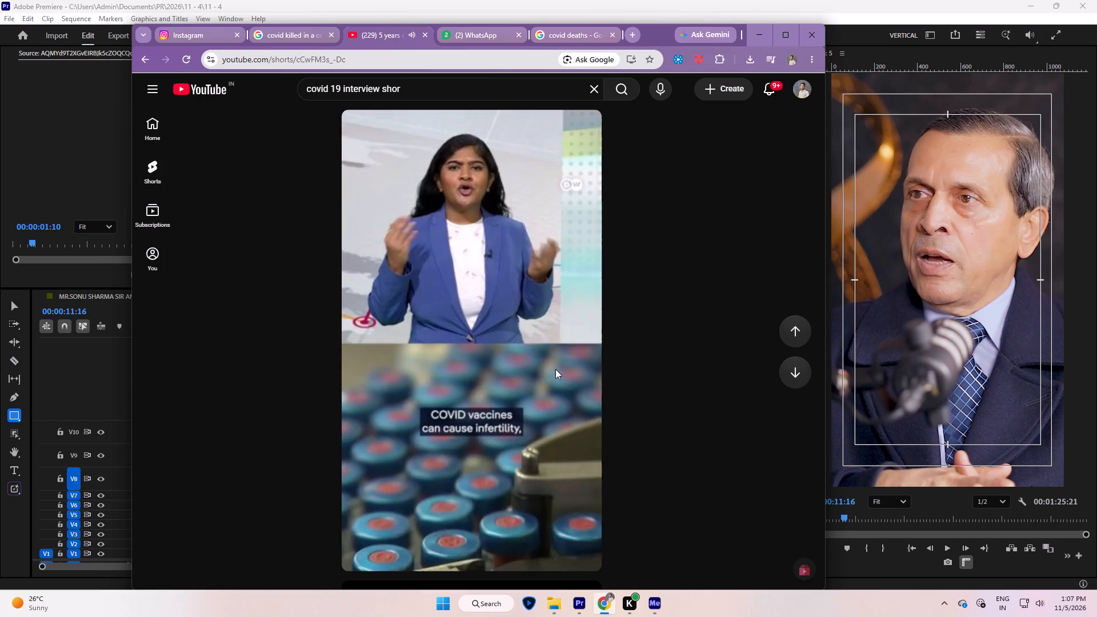
{"action": "scroll", "coordinate": [555, 369], "scroll_direction": "up", "scroll_amount": 1}
Download "The Truth About COVID (6 years later...)" with Addoncrop as a 1080p MP4 with the English (US) original audio.
{"action": "left_click", "coordinate": [547, 376]}
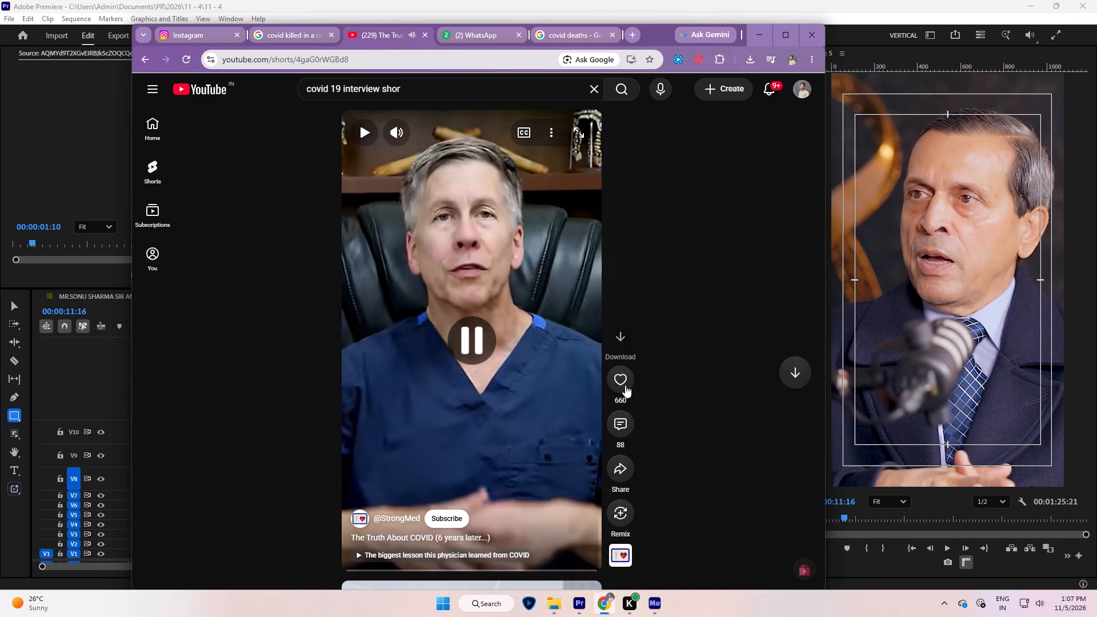
{"action": "left_click", "coordinate": [625, 346]}
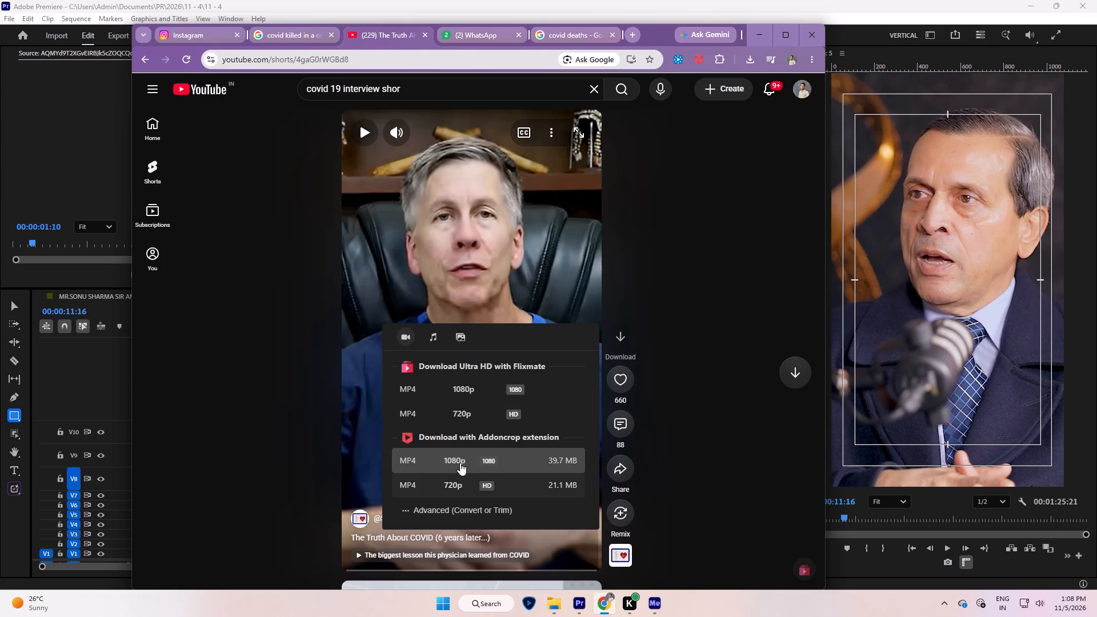
{"action": "left_click", "coordinate": [470, 456]}
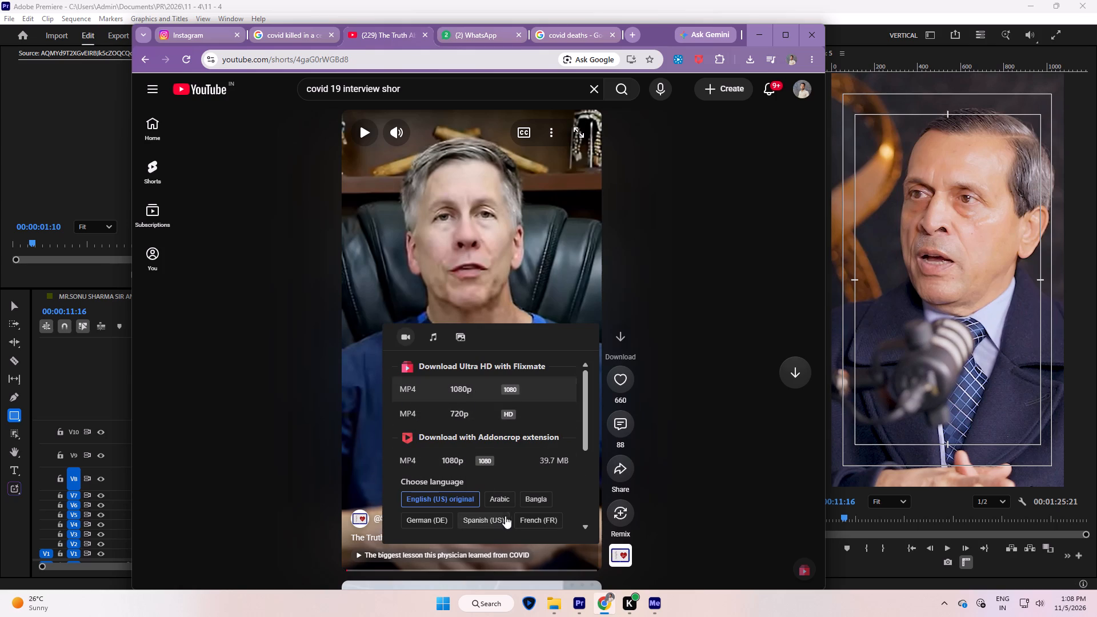
{"action": "left_click", "coordinate": [461, 497]}
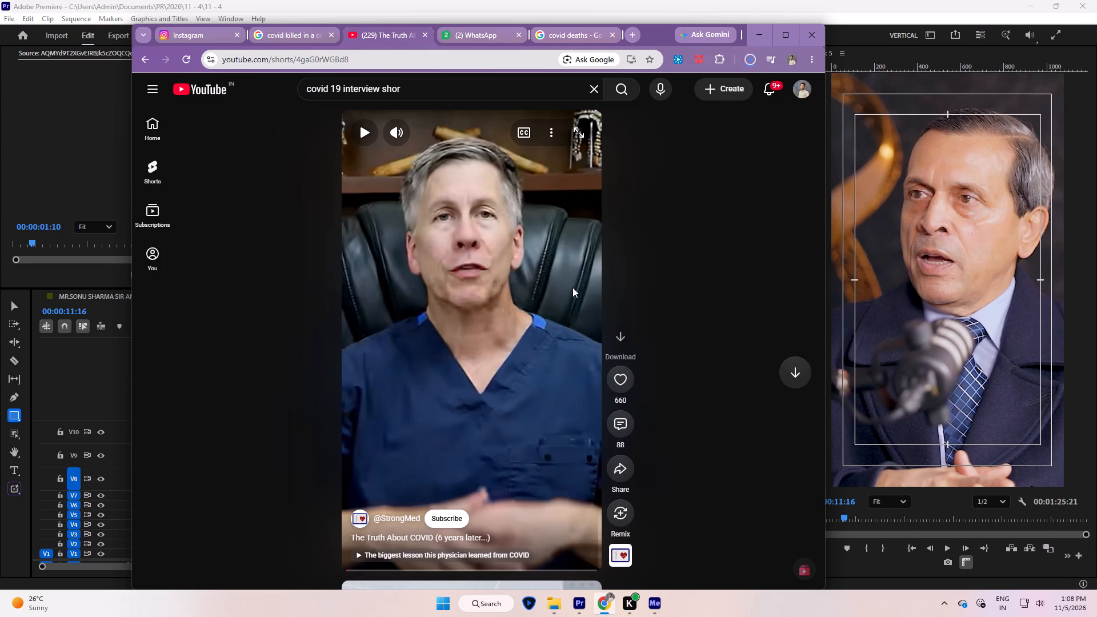
Download the DW News short "5 years of COVID vaccines: What's true?" with Flixmate as a 1080p MP4.
{"action": "scroll", "coordinate": [513, 293], "scroll_direction": "down", "scroll_amount": 1}
{"action": "left_click", "coordinate": [507, 373]}
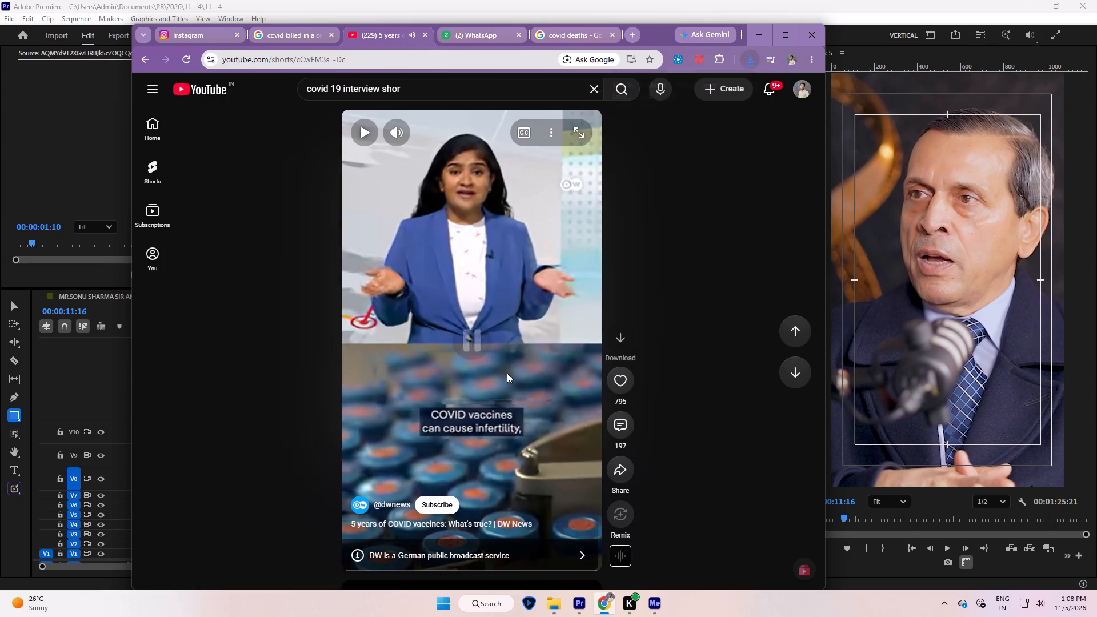
{"action": "left_click", "coordinate": [623, 331]}
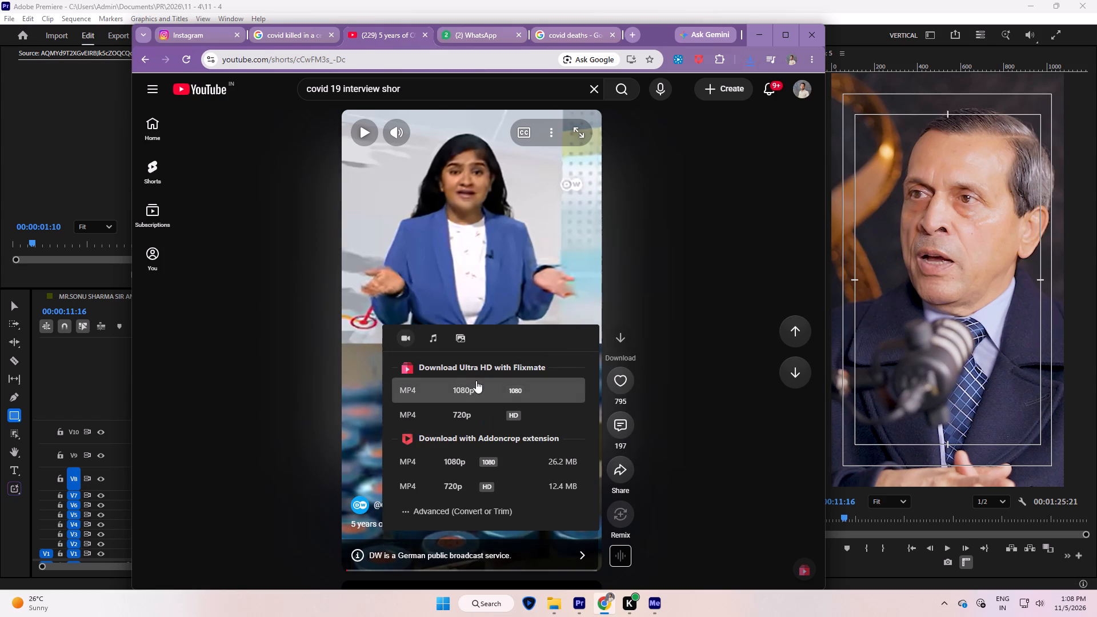
{"action": "left_click", "coordinate": [476, 380]}
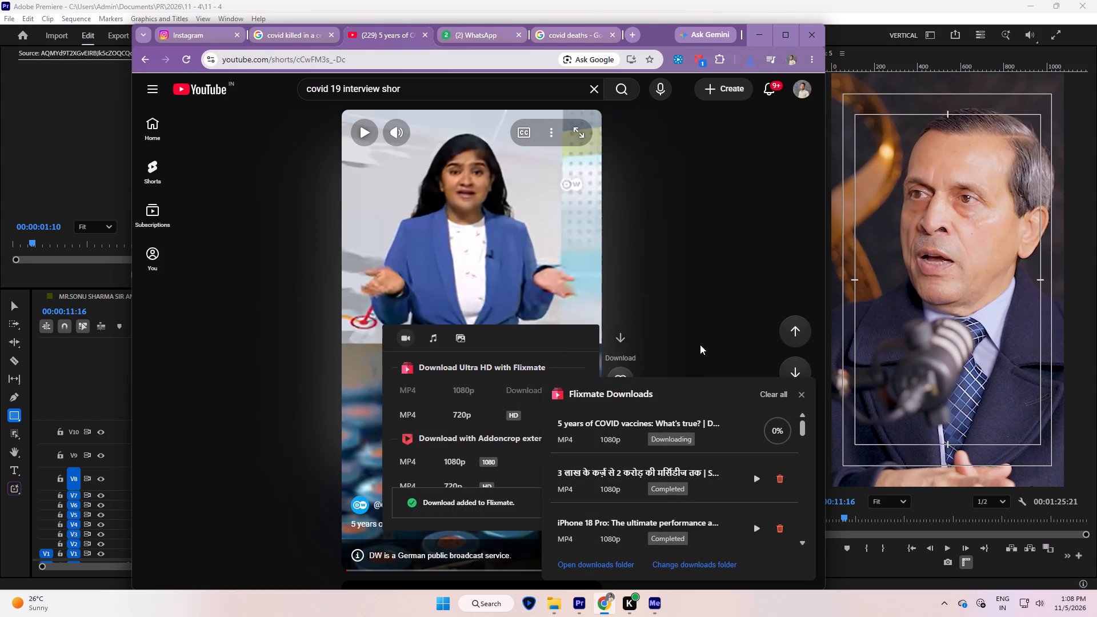
Cancel the Flixmate download, get the DW News short with Addoncrop as a 1080p MP4, and allow YouTube to download multiple files.
{"action": "left_click", "coordinate": [466, 463]}
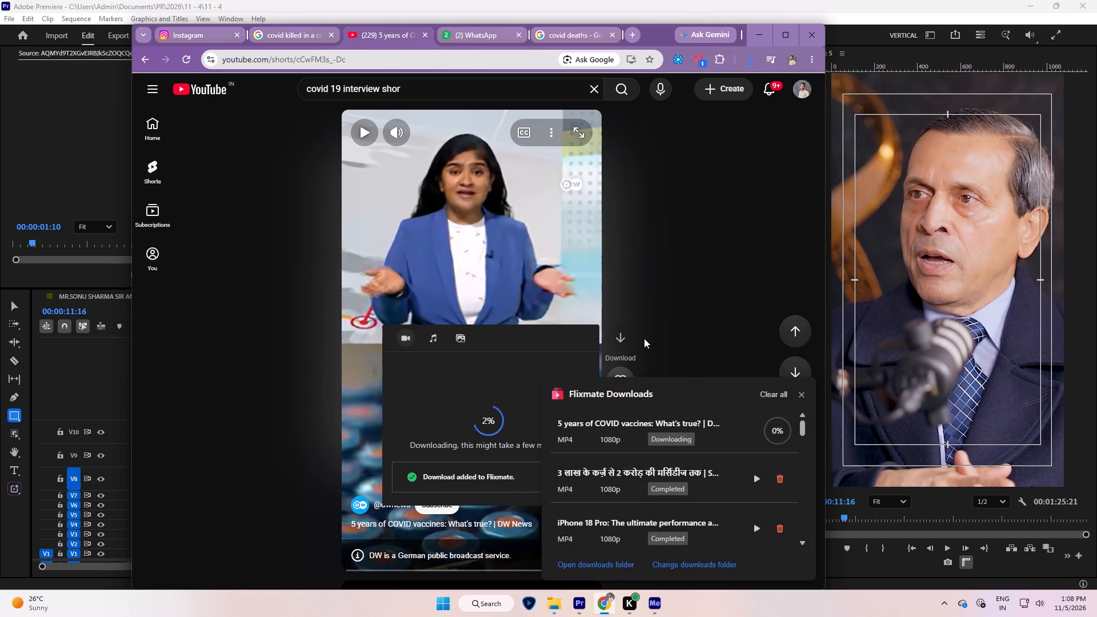
{"action": "left_click", "coordinate": [781, 430]}
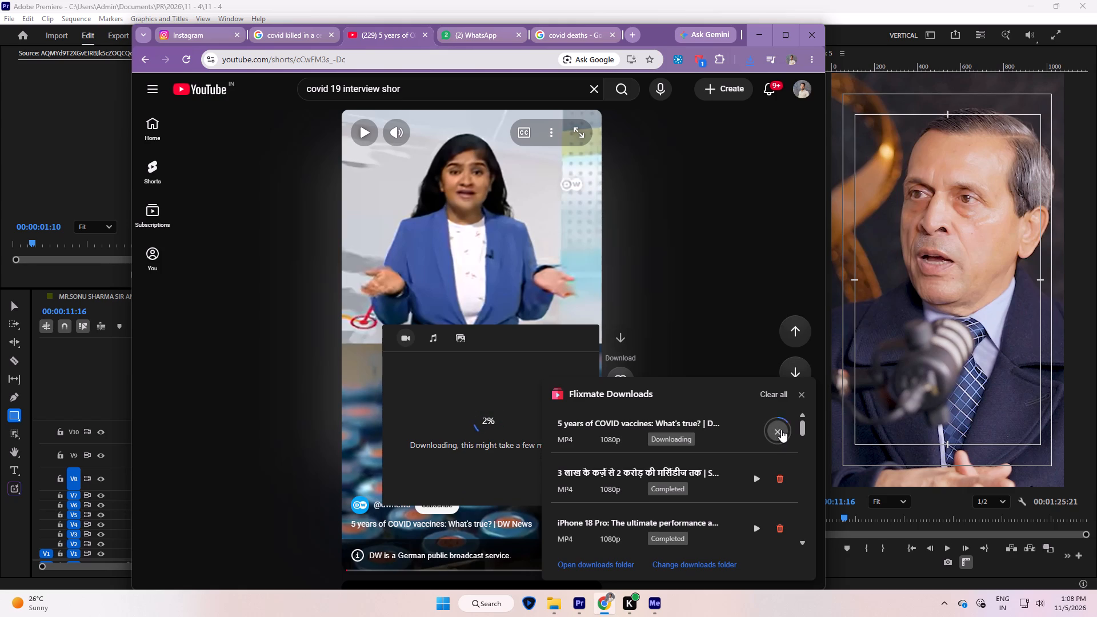
{"action": "left_click", "coordinate": [802, 396]}
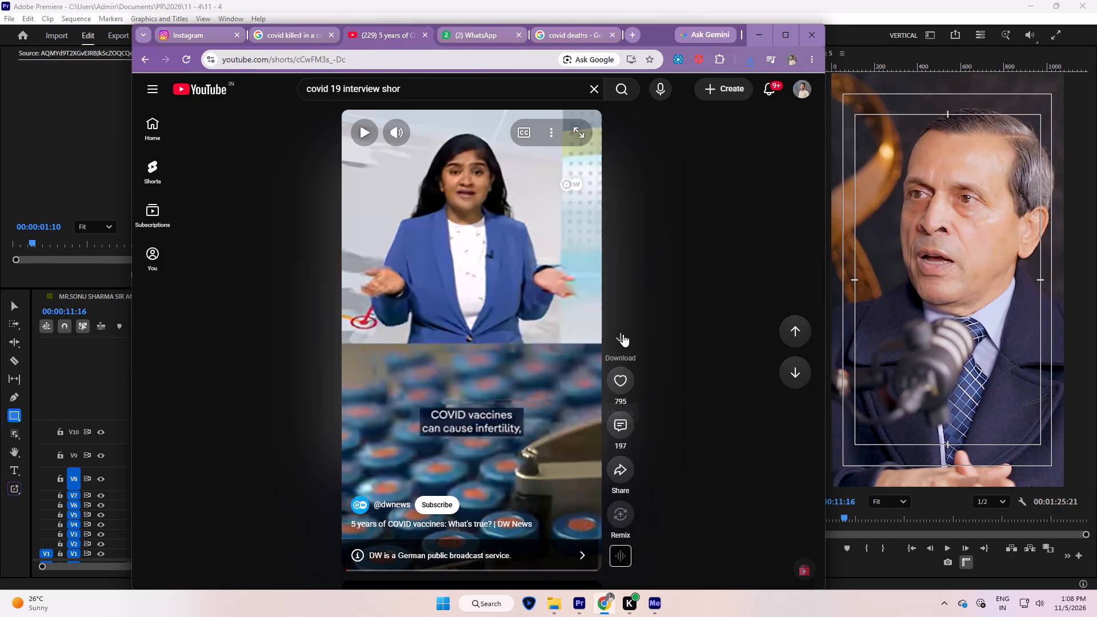
{"action": "left_click", "coordinate": [623, 334]}
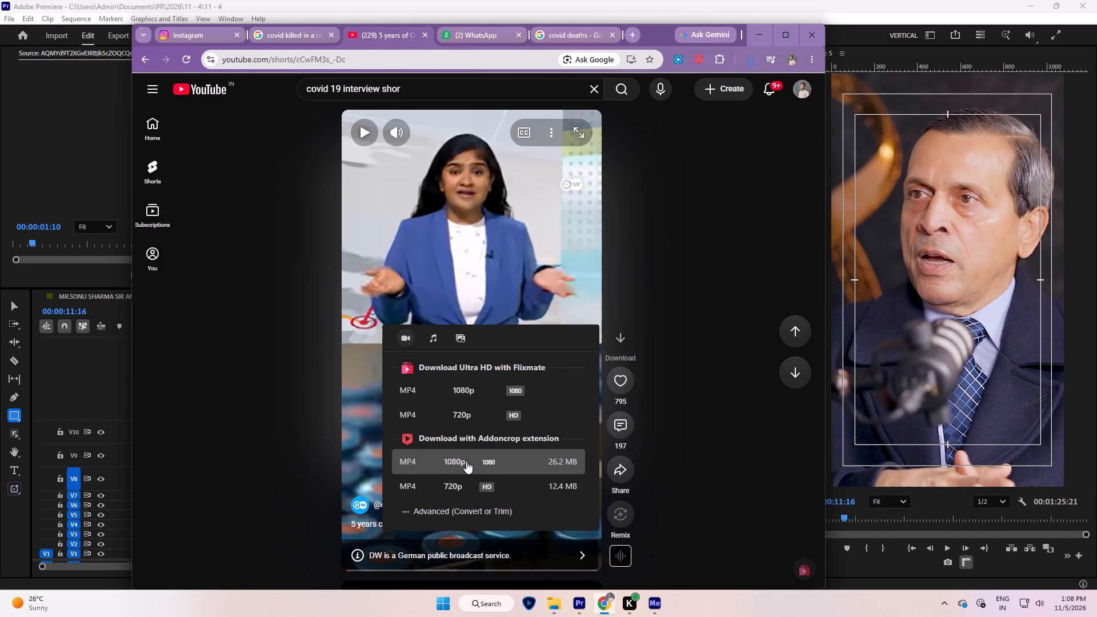
{"action": "left_click", "coordinate": [466, 461]}
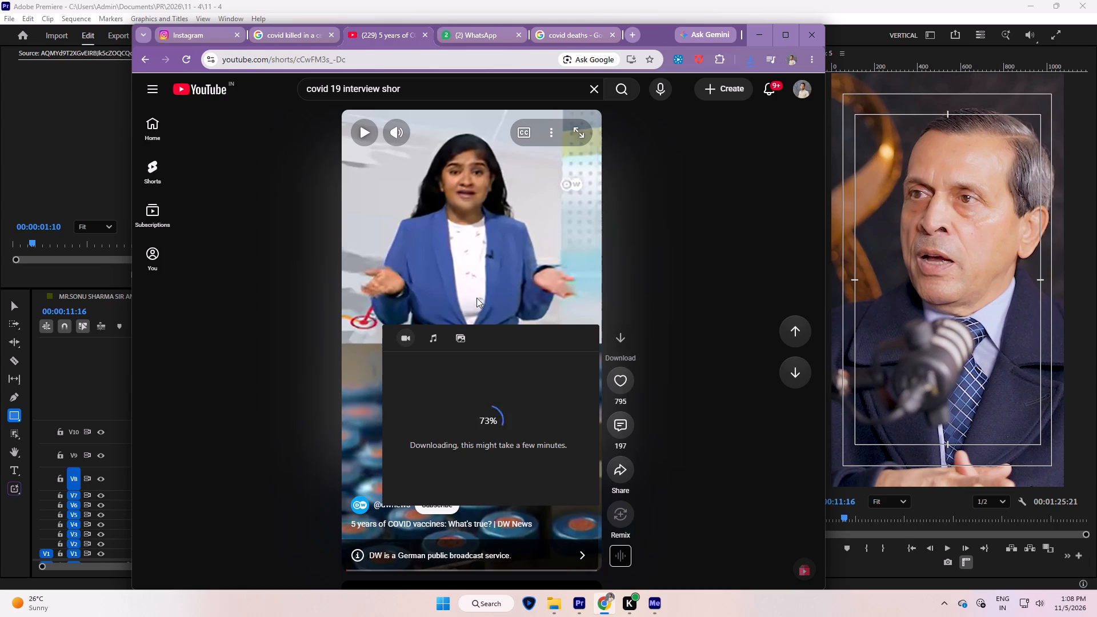
{"action": "scroll", "coordinate": [522, 282], "scroll_direction": "down", "scroll_amount": 2}
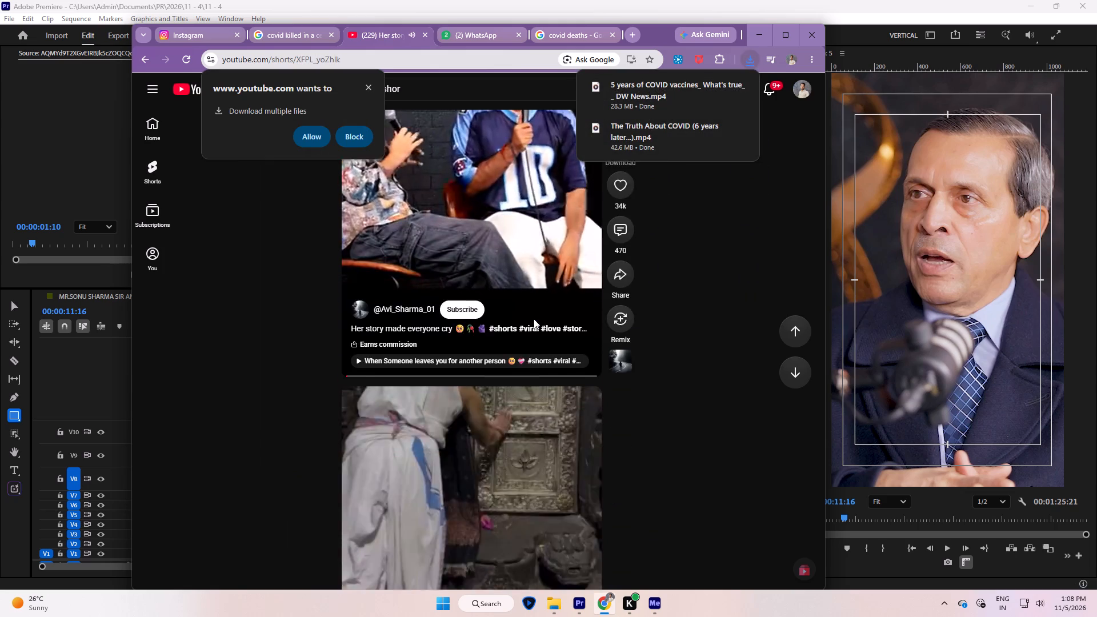
{"action": "scroll", "coordinate": [527, 339], "scroll_direction": "down", "scroll_amount": 1}
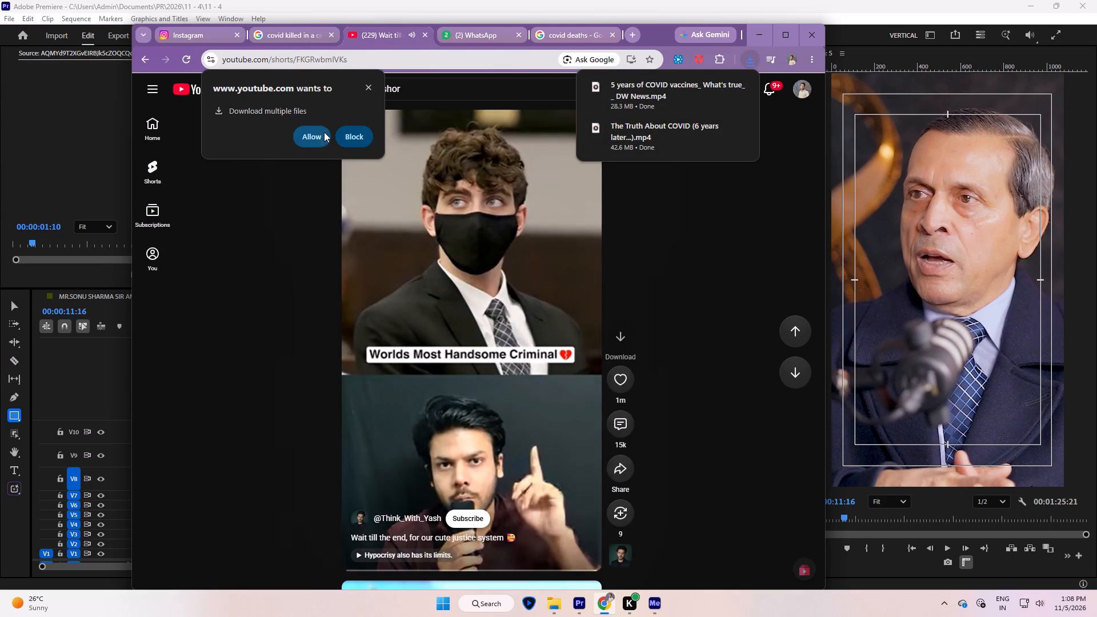
{"action": "left_click", "coordinate": [307, 137]}
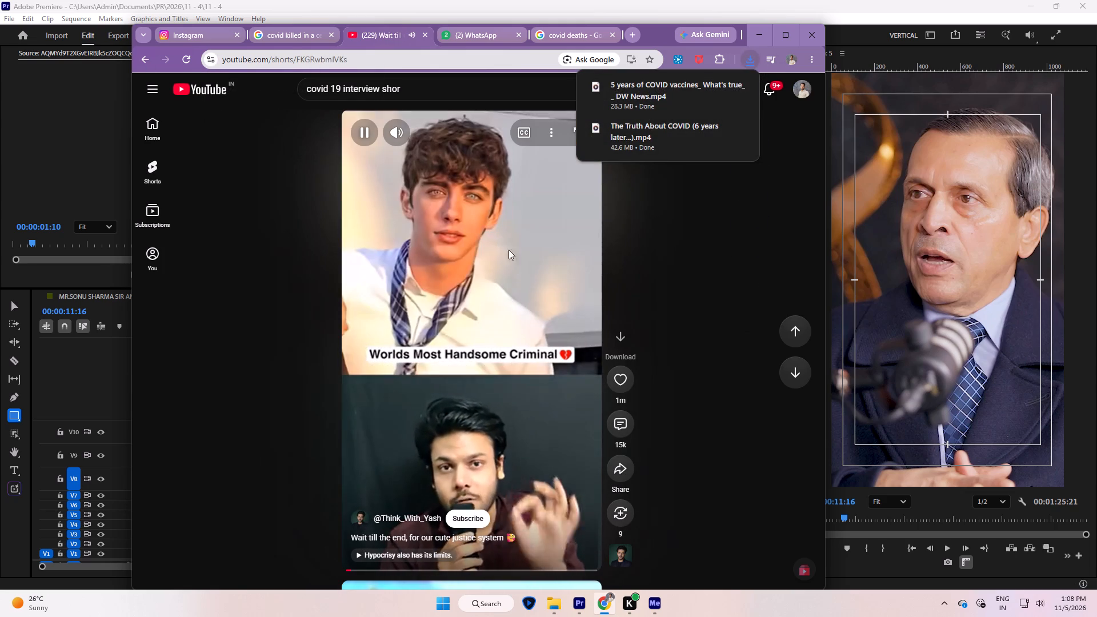
Examine the COVID shorts from ITV News, The Guardian and NBC News in the search results for usable footage.
{"action": "left_click", "coordinate": [146, 60]}
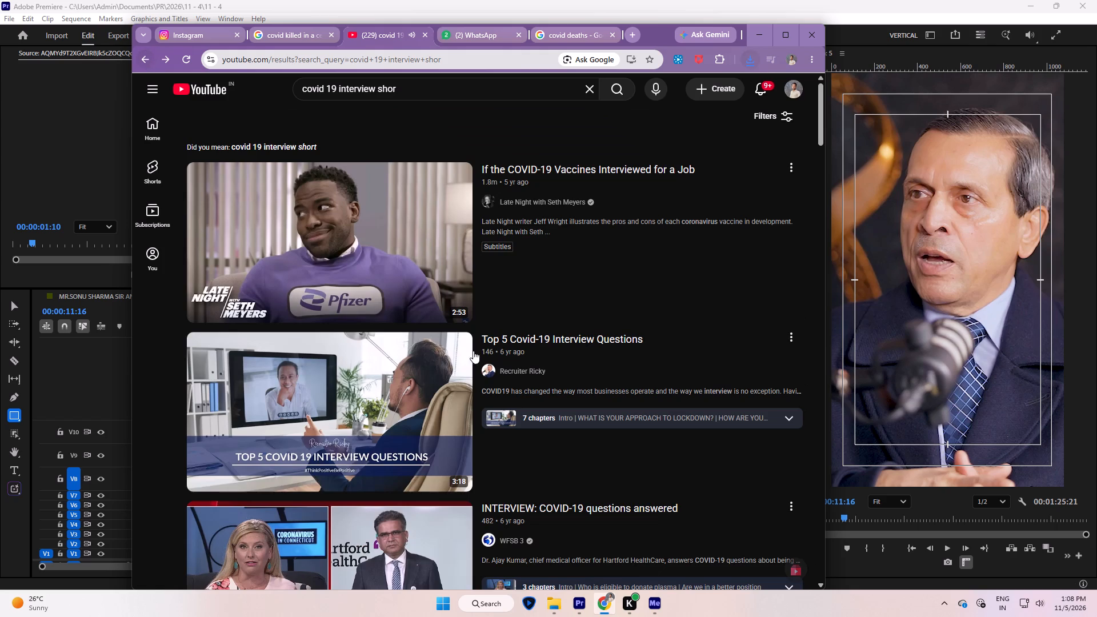
{"action": "scroll", "coordinate": [570, 311], "scroll_direction": "down", "scroll_amount": 16}
{"action": "scroll", "coordinate": [598, 309], "scroll_direction": "up", "scroll_amount": 2}
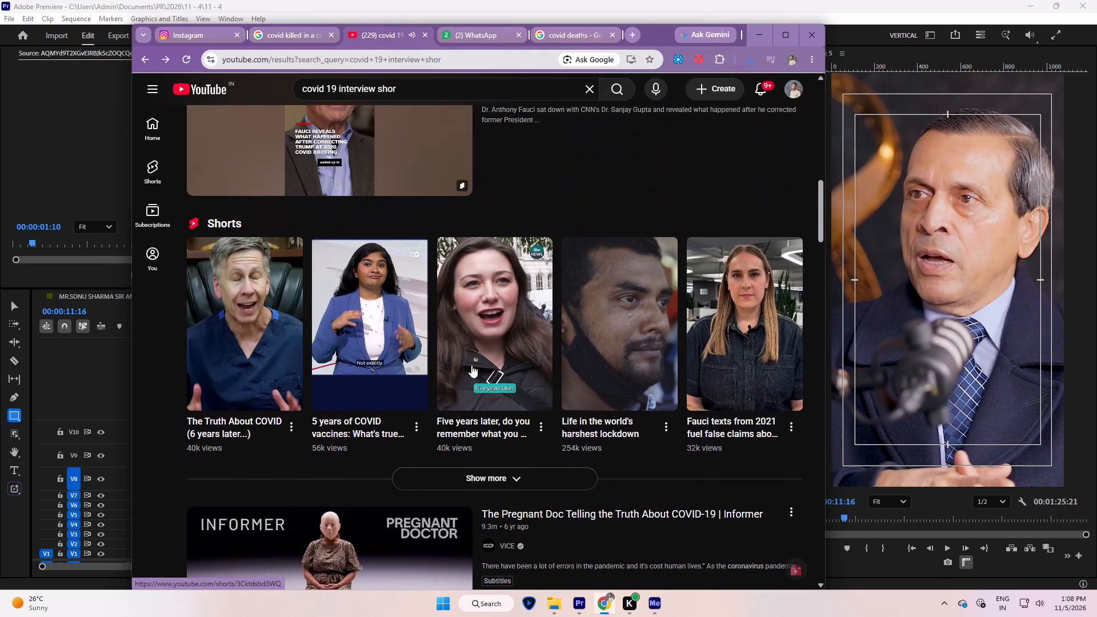
{"action": "left_click", "coordinate": [494, 340]}
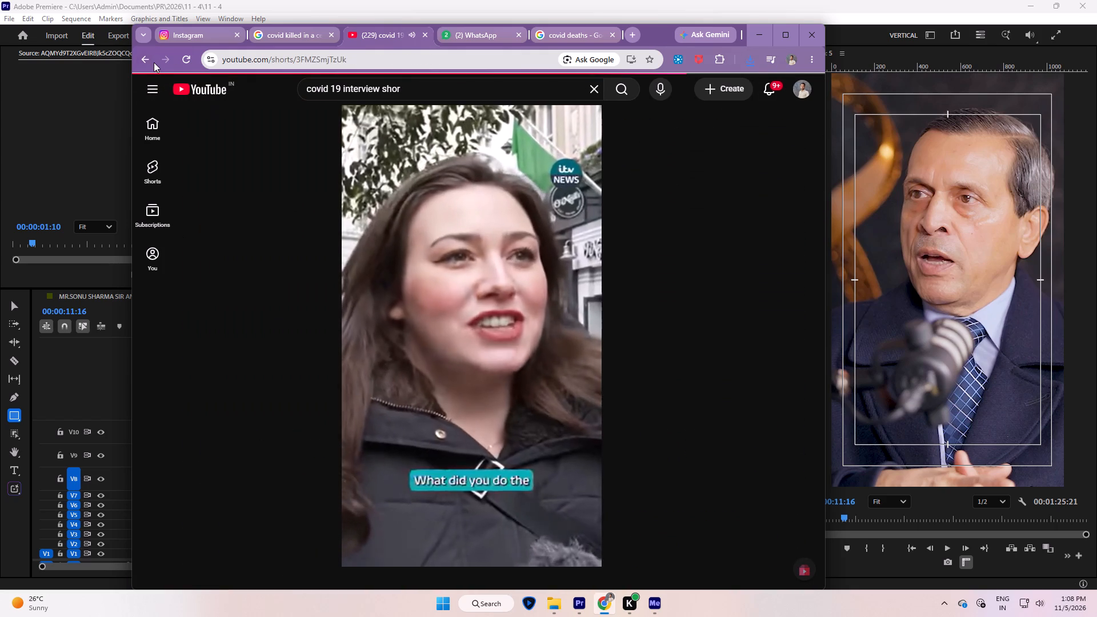
{"action": "left_click", "coordinate": [145, 58]}
{"action": "left_click", "coordinate": [649, 327]}
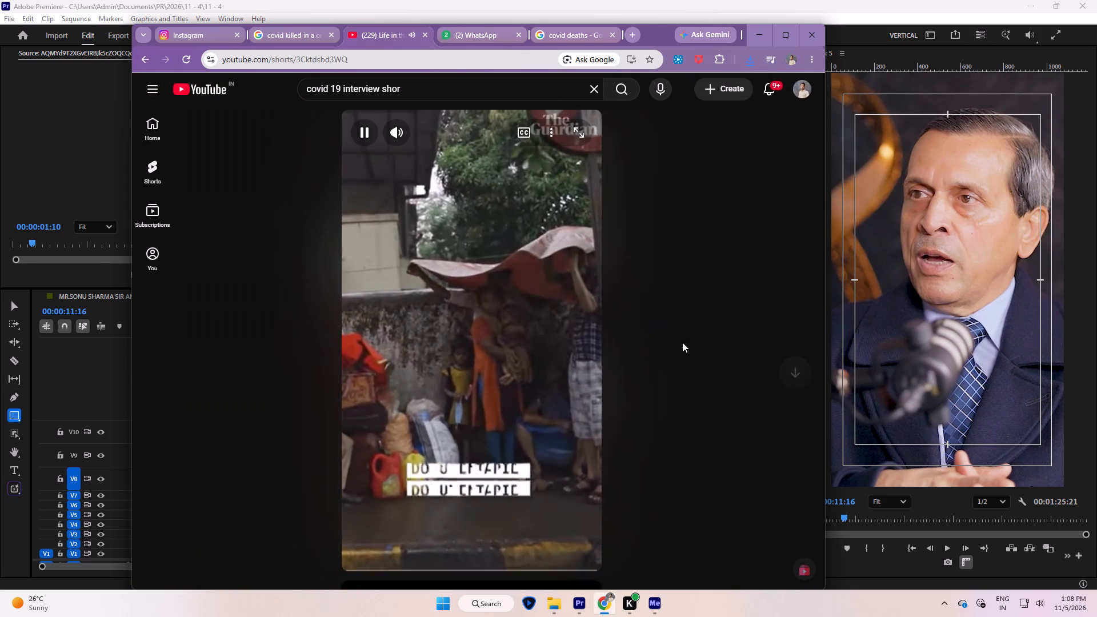
{"action": "left_click", "coordinate": [510, 349]}
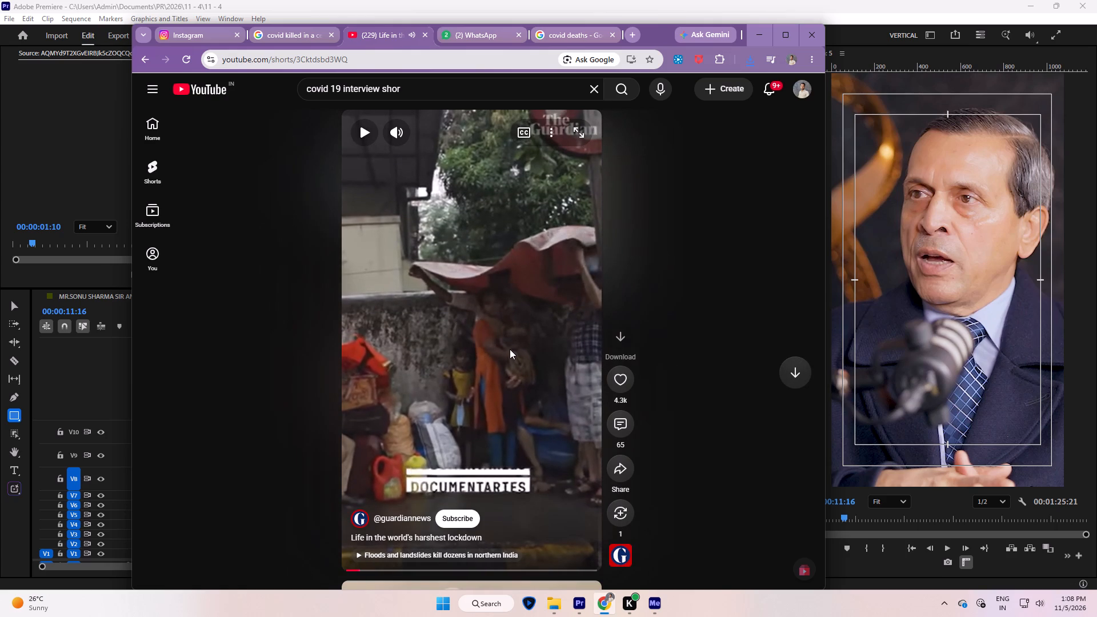
{"action": "left_click", "coordinate": [510, 349]}
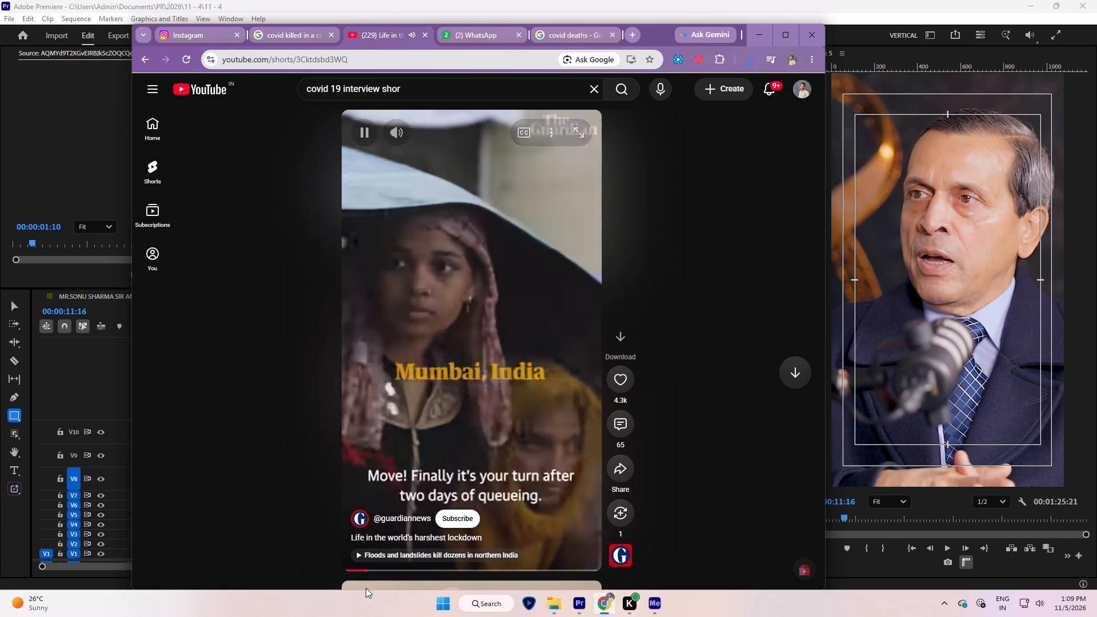
{"action": "left_click", "coordinate": [399, 568]}
{"action": "left_click", "coordinate": [425, 574]}
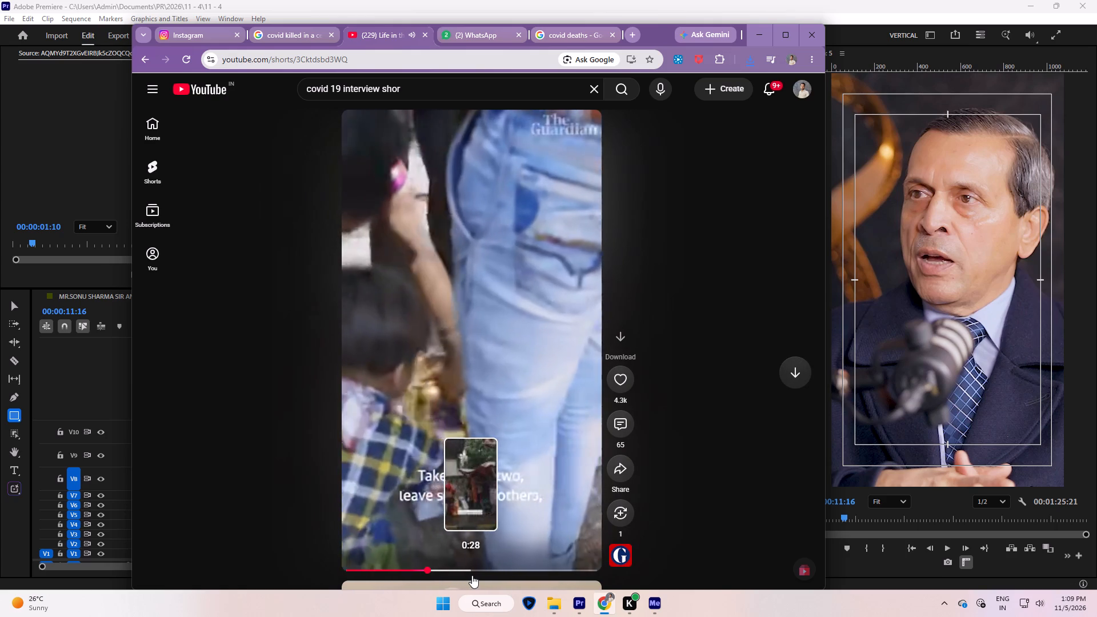
{"action": "left_click", "coordinate": [474, 574]}
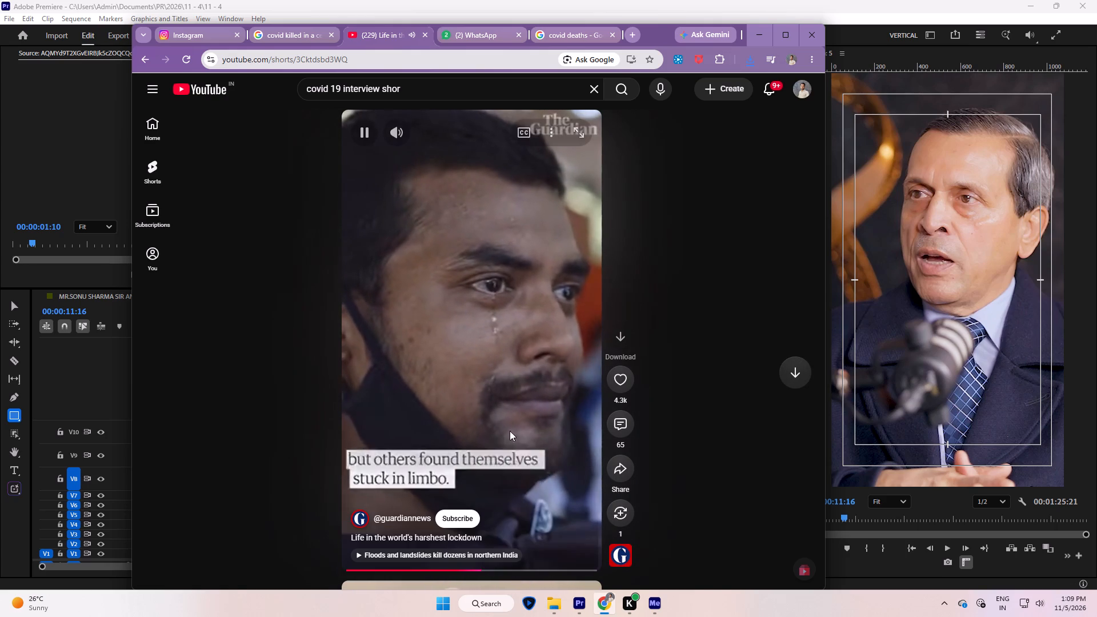
{"action": "left_click", "coordinate": [513, 354]}
{"action": "left_click", "coordinate": [142, 59]}
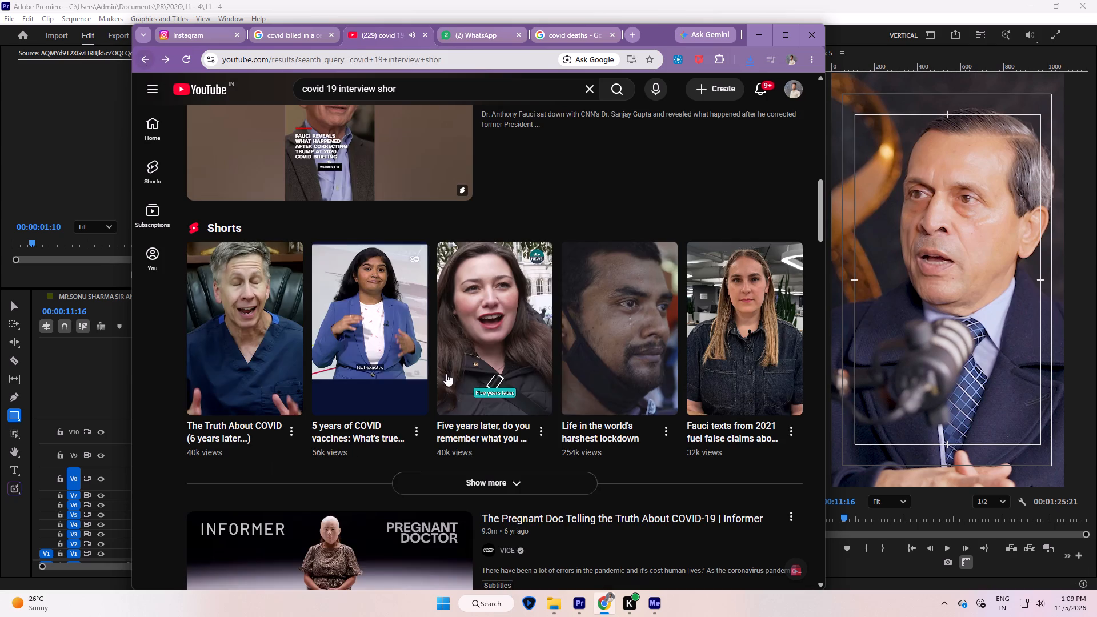
{"action": "left_click", "coordinate": [732, 352]}
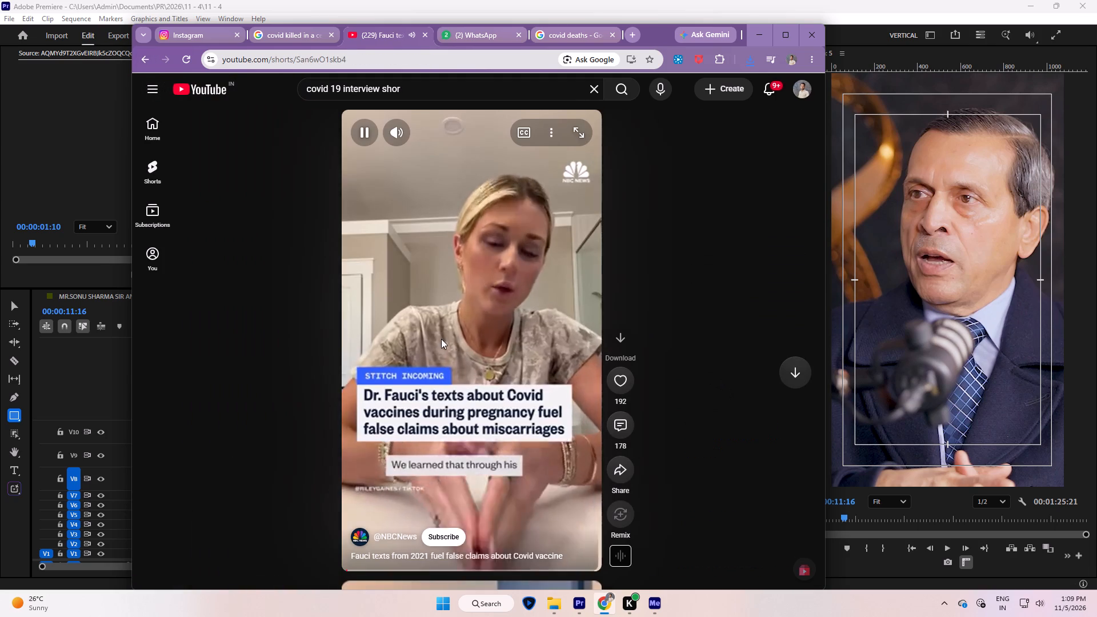
{"action": "left_click", "coordinate": [445, 570]}
{"action": "scroll", "coordinate": [511, 396], "scroll_direction": "down", "scroll_amount": 1}
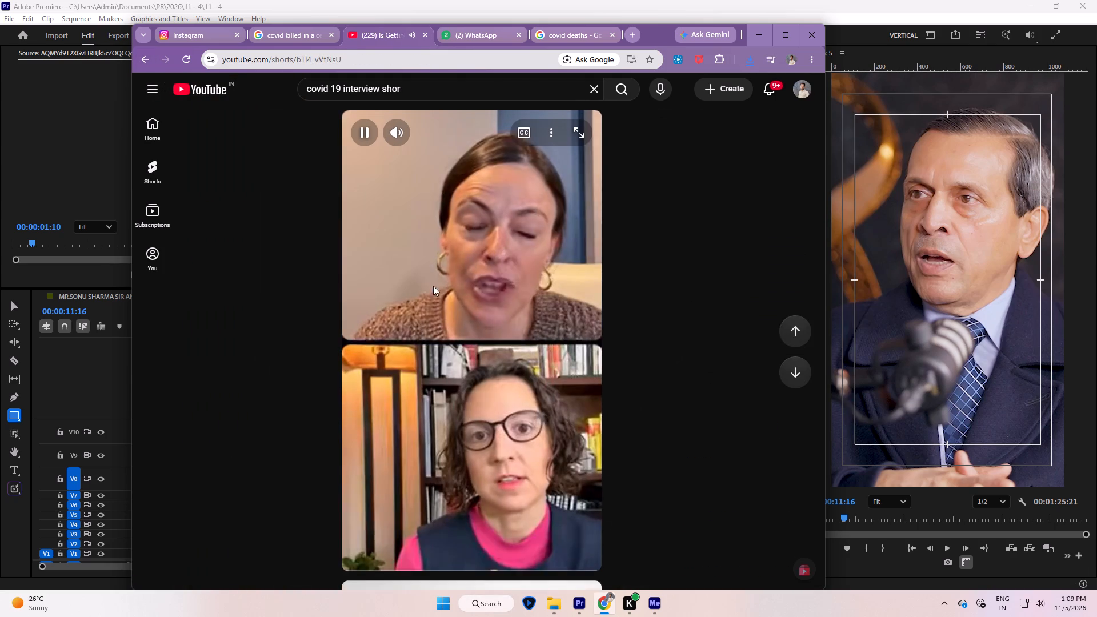
{"action": "left_click", "coordinate": [144, 60]}
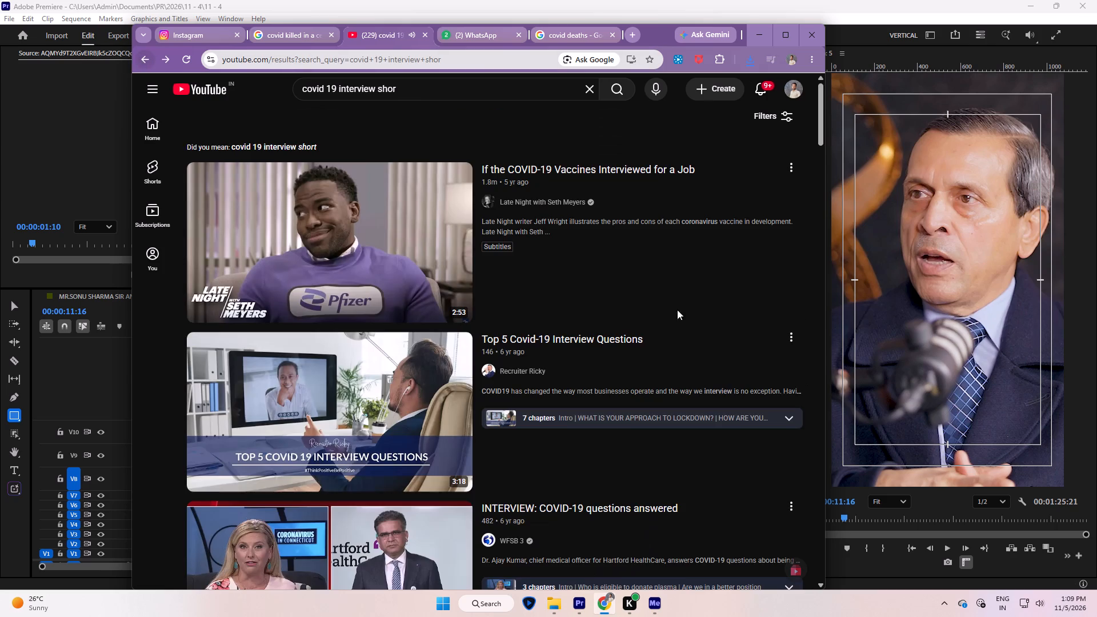
Expand the Shorts results and download the "COVID-19 pandemic: PM Modi's unshakeable faith in Indian..." short as an MP4.
{"action": "scroll", "coordinate": [632, 303], "scroll_direction": "down", "scroll_amount": 17}
{"action": "left_click", "coordinate": [520, 312]}
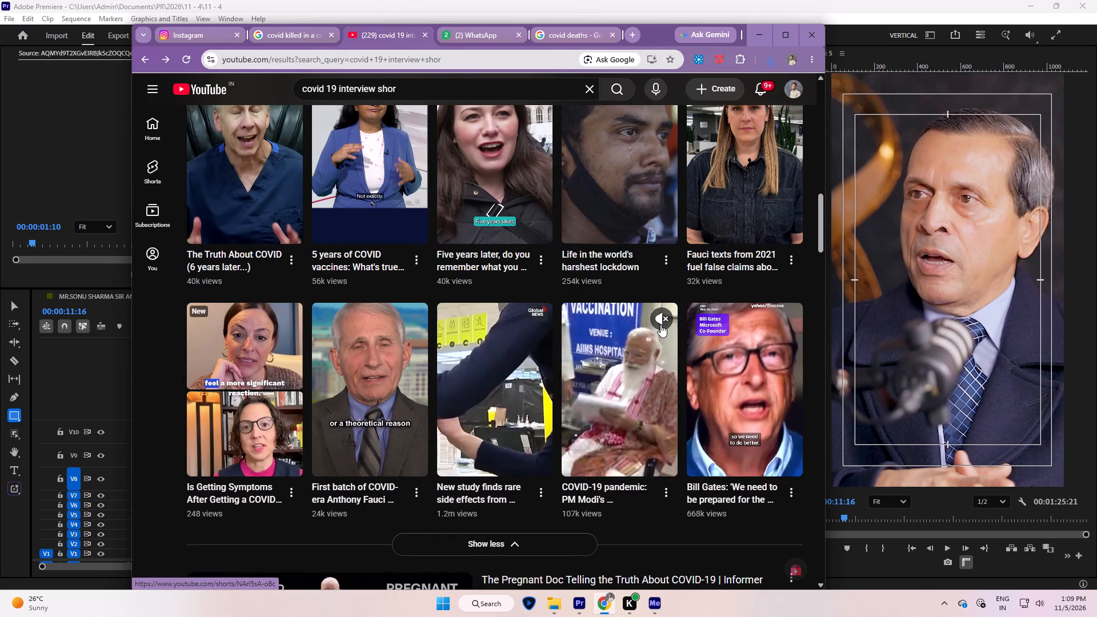
{"action": "left_click", "coordinate": [659, 320]}
{"action": "left_click", "coordinate": [634, 392]}
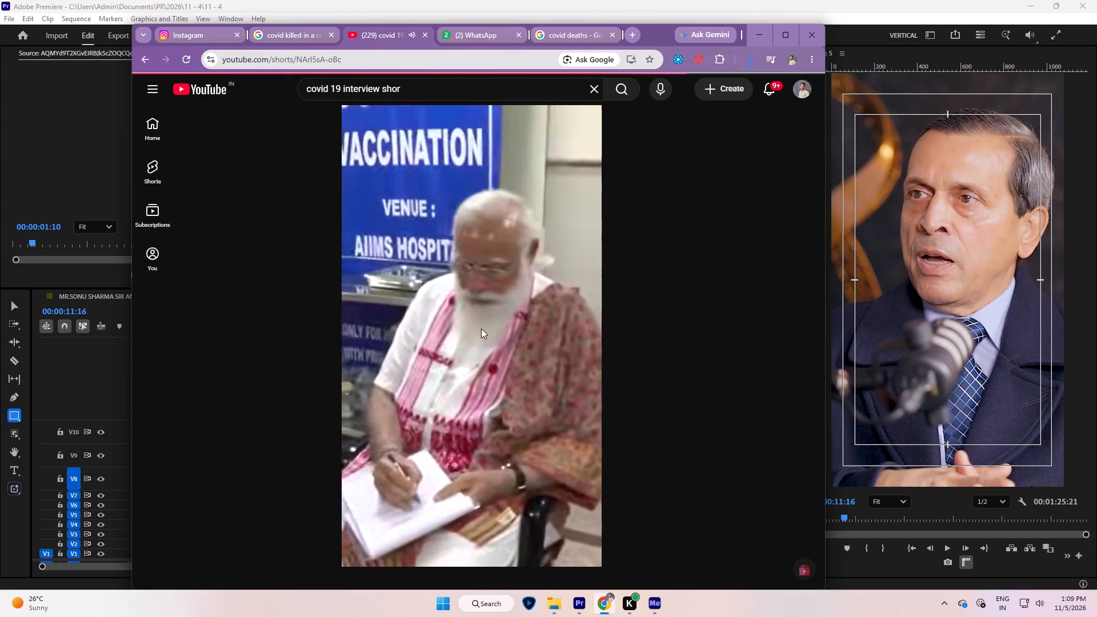
{"action": "left_click", "coordinate": [510, 333]}
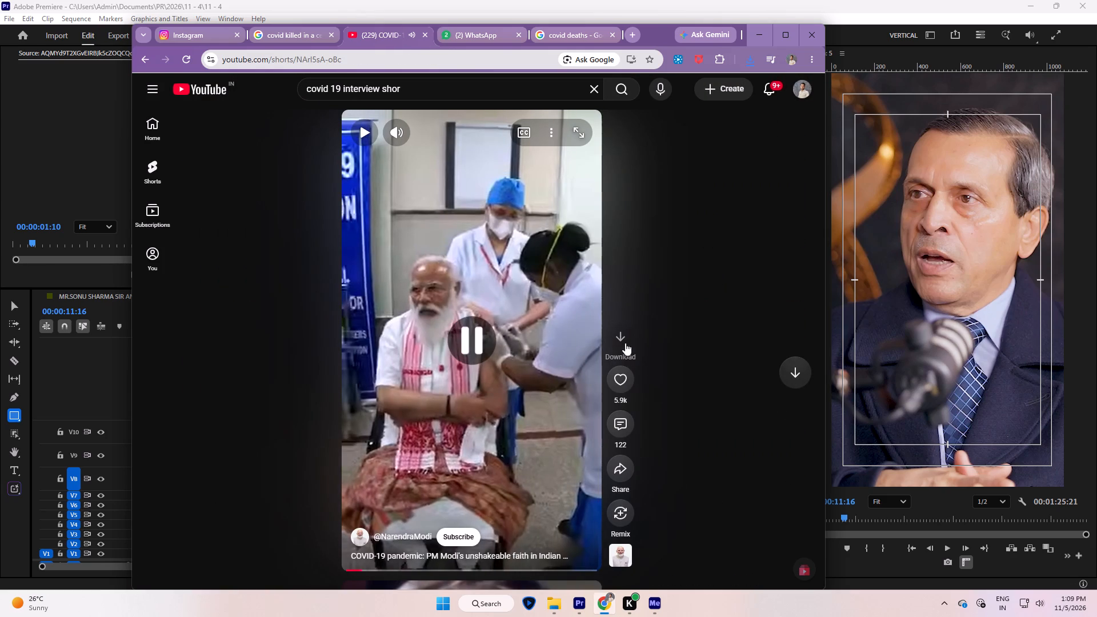
{"action": "left_click", "coordinate": [620, 338]}
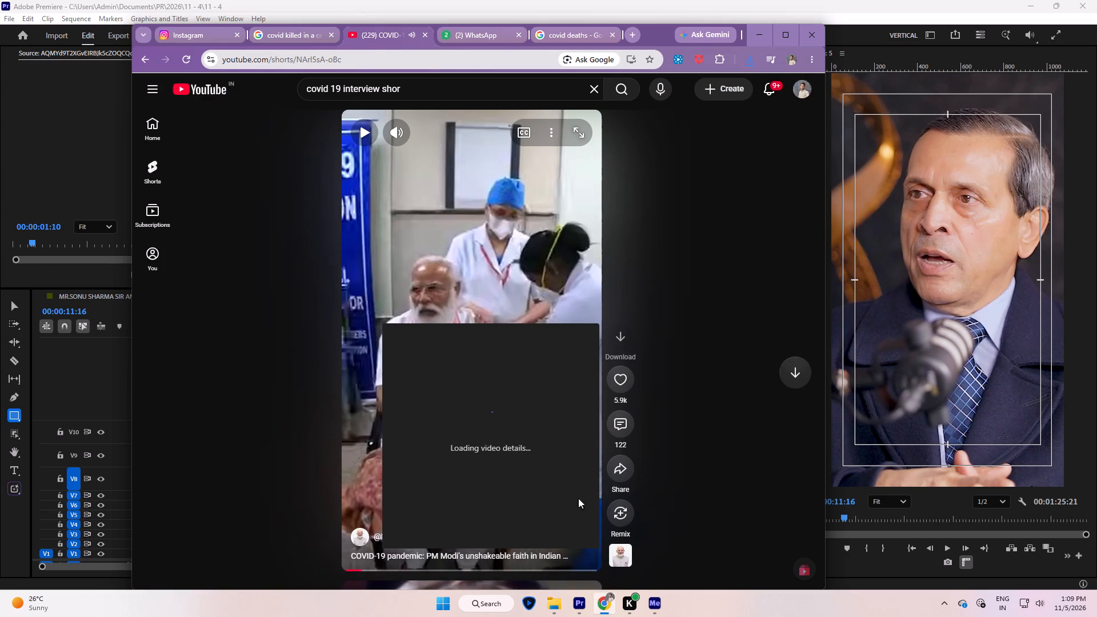
{"action": "left_click", "coordinate": [493, 458]}
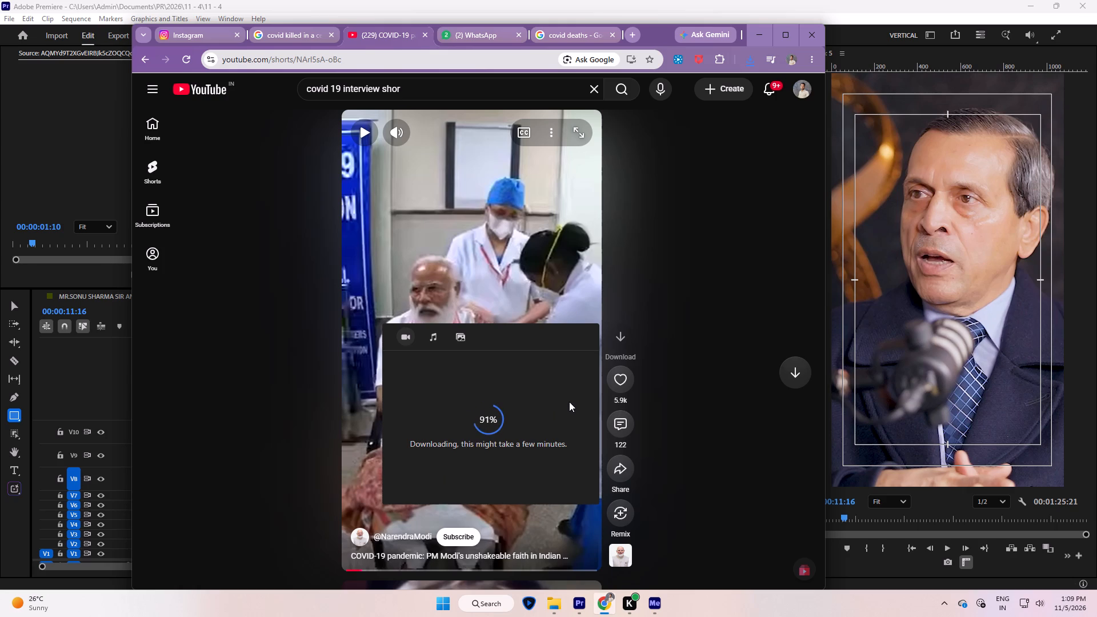
Switch back to Premiere and save the project.
{"action": "left_click", "coordinate": [86, 147]}
{"action": "key", "text": "ctrl+s"}
Play the podcast around the 11-second mark to find the cut point and split the clip at 00:00:11:14.
{"action": "left_click", "coordinate": [478, 472]}
{"action": "key", "text": "space"}
{"action": "left_click", "coordinate": [546, 434]}
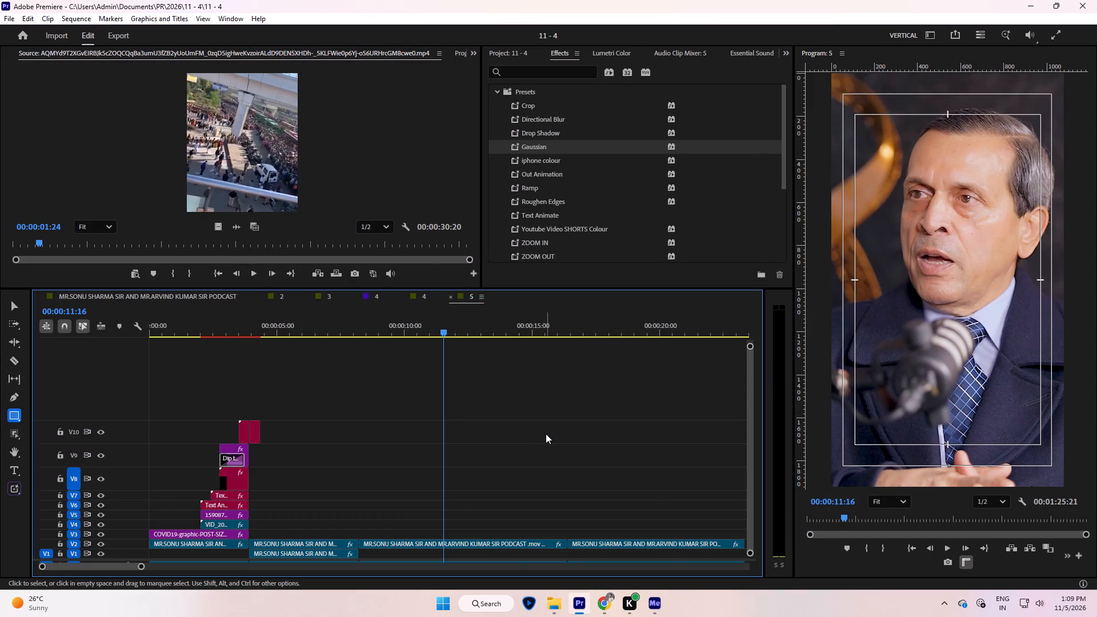
{"action": "key", "text": "minus"}
{"action": "key", "text": "minus"}
{"action": "key", "text": "space"}
{"action": "left_click", "coordinate": [523, 442]}
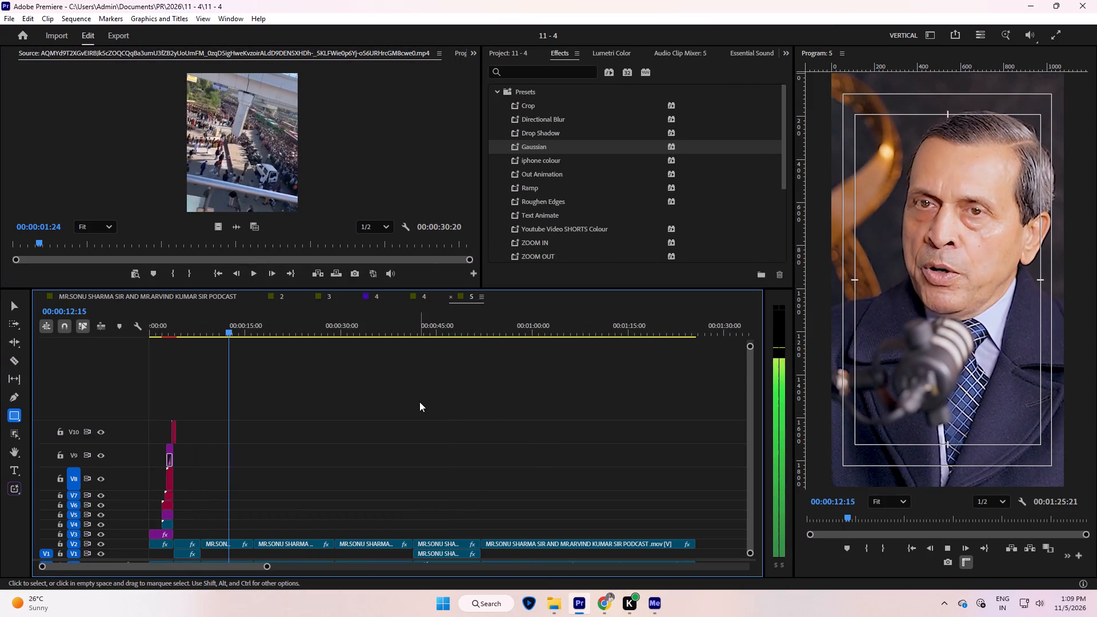
{"action": "left_click", "coordinate": [419, 402]}
{"action": "key", "text": "equal"}
{"action": "key", "text": "equal"}
{"action": "key", "text": "minus"}
{"action": "left_click", "coordinate": [291, 323]}
{"action": "key", "text": "space"}
{"action": "left_click", "coordinate": [385, 409]}
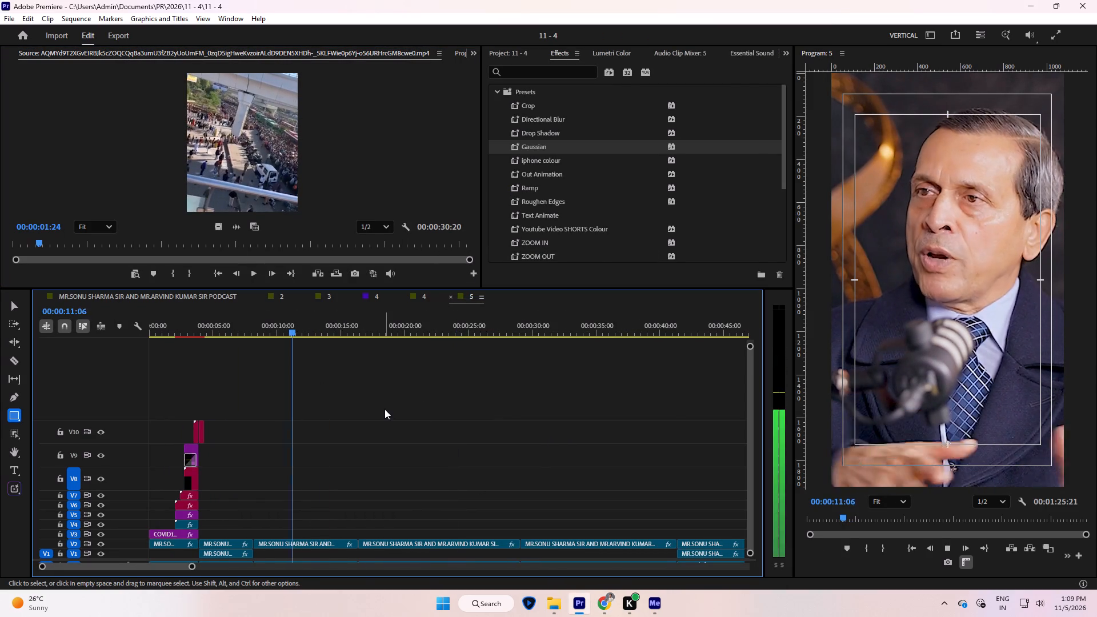
{"action": "key", "text": "space"}
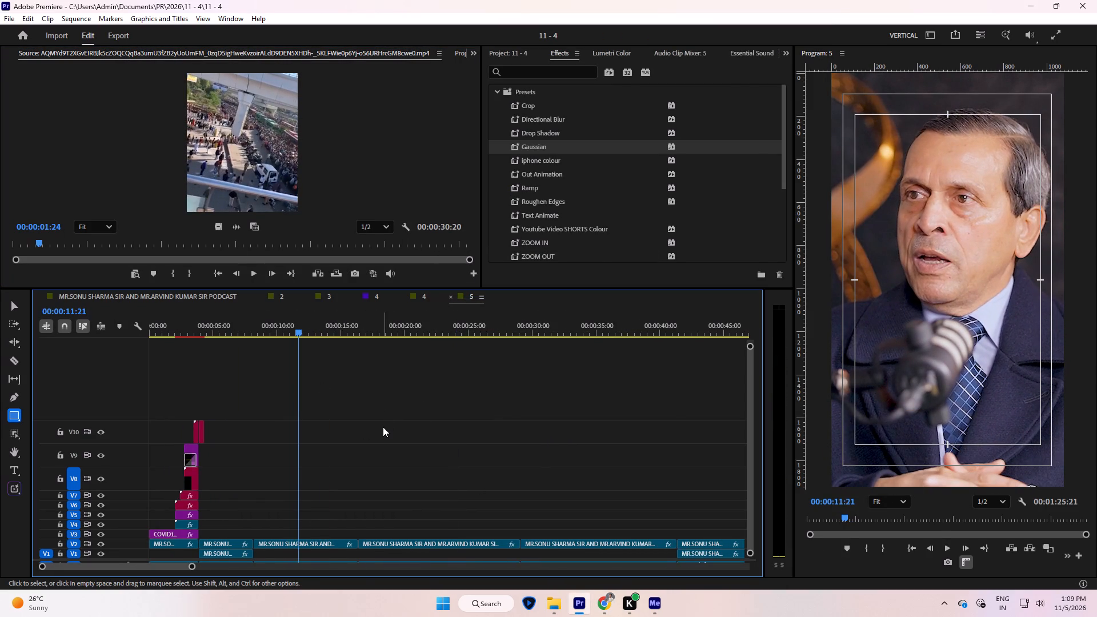
{"action": "left_click", "coordinate": [281, 330]}
{"action": "key", "text": "space"}
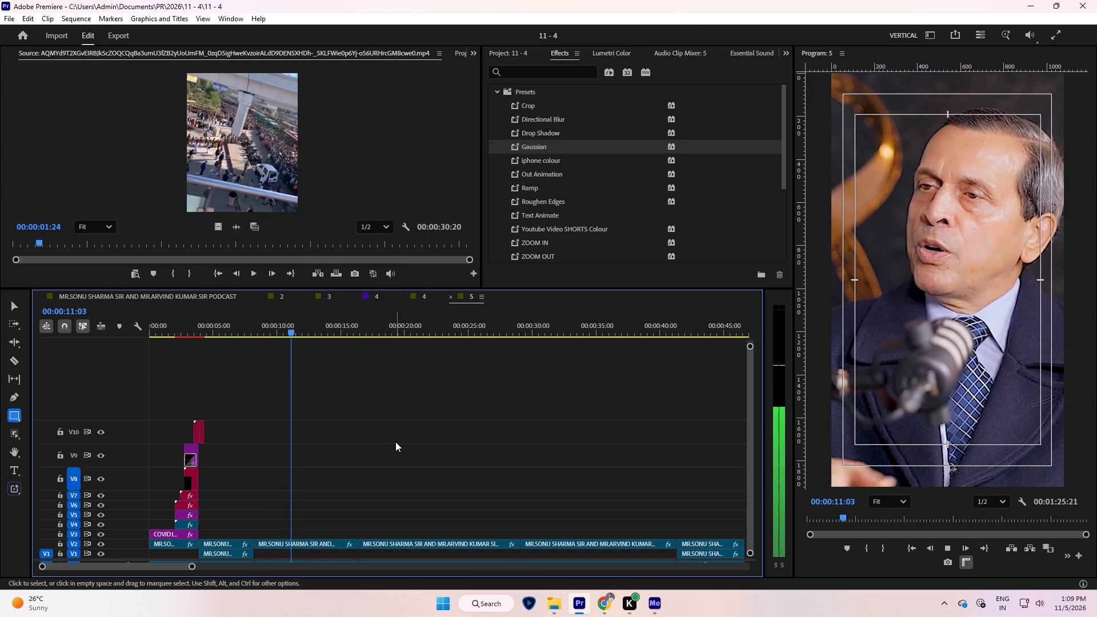
{"action": "key", "text": "space"}
{"action": "key", "text": "l"}
{"action": "left_click", "coordinate": [395, 442]}
{"action": "left_click", "coordinate": [406, 442]}
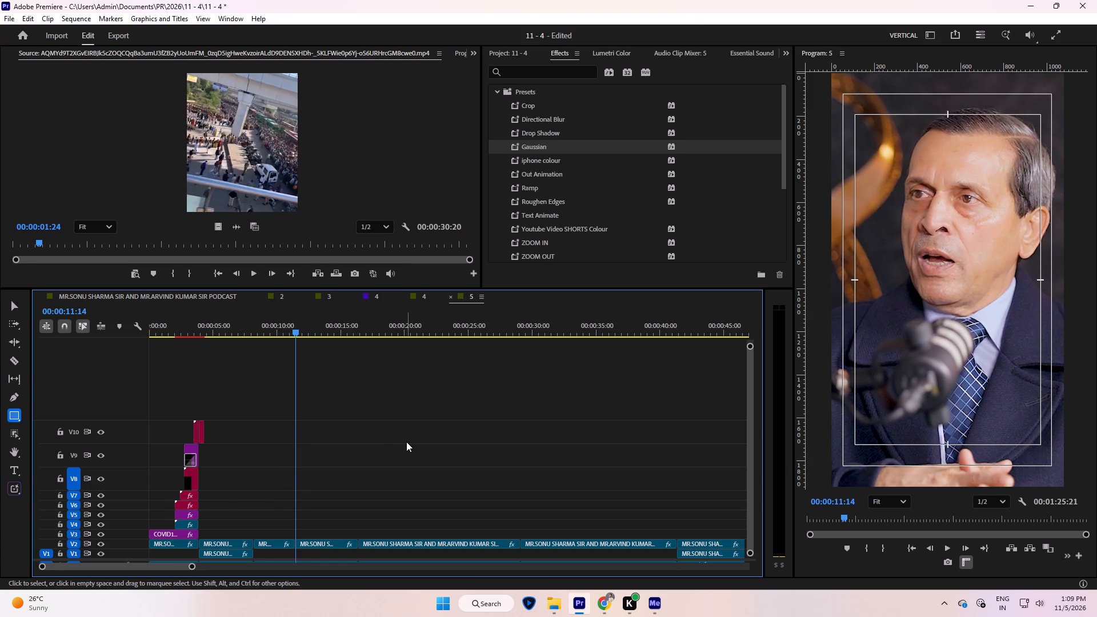
Move all podcast clips after the 00:00:11:14 cut about 15 seconds later, opening a gap in the timeline.
{"action": "key", "text": "minus"}
{"action": "key", "text": "minus"}
{"action": "key", "text": "equal"}
{"action": "left_click_drag", "start_coordinate": [614, 451], "coordinate": [238, 563]}
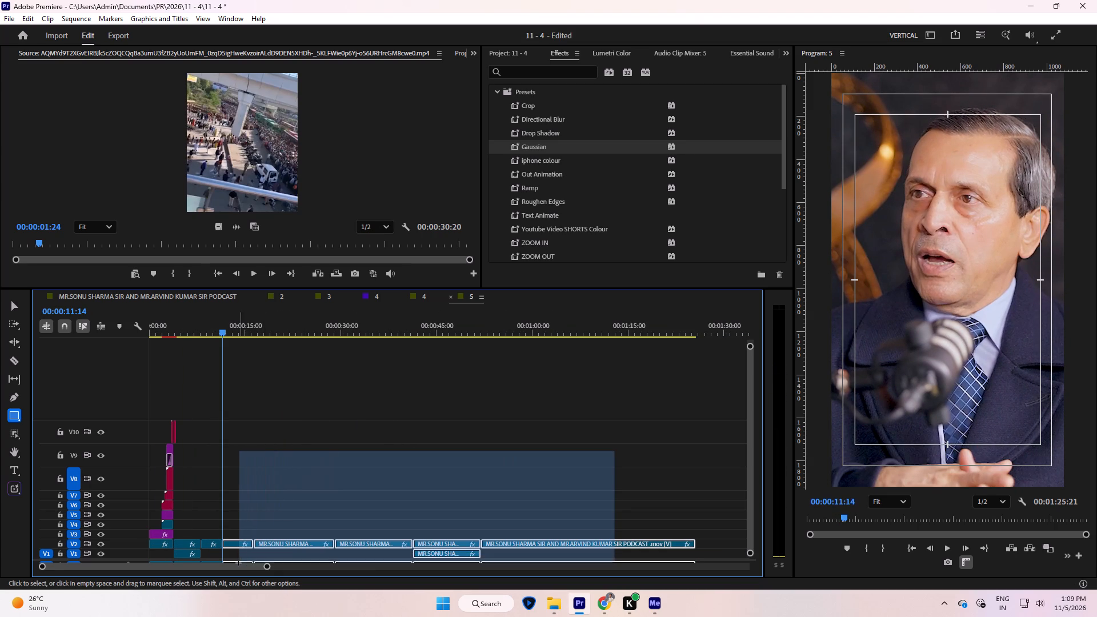
{"action": "left_click_drag", "start_coordinate": [238, 563], "coordinate": [237, 563]}
{"action": "left_click_drag", "start_coordinate": [233, 543], "coordinate": [327, 548]}
{"action": "left_click", "coordinate": [313, 514]}
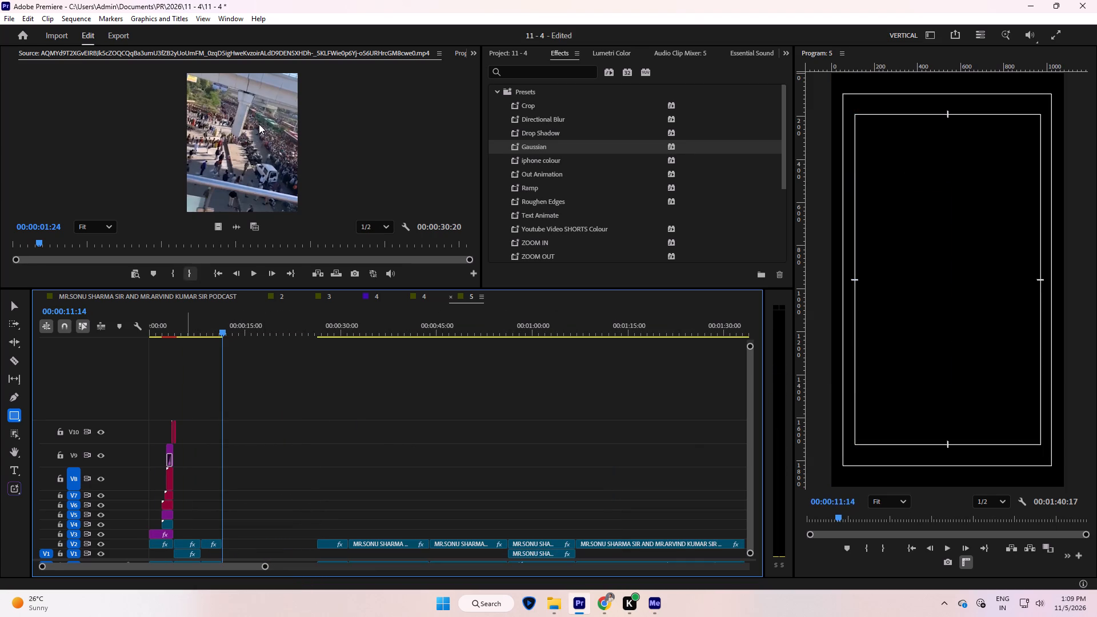
Clear the crowd footage from the Source Monitor and save the project.
{"action": "left_click", "coordinate": [259, 124]}
{"action": "right_click", "coordinate": [107, 61]}
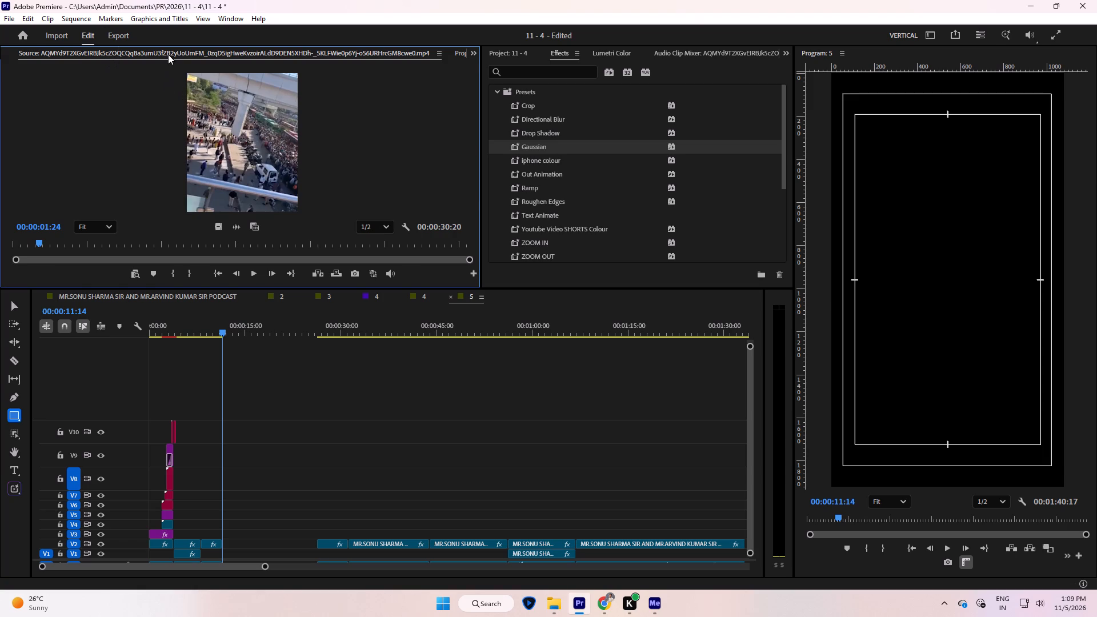
{"action": "right_click", "coordinate": [168, 54]}
{"action": "left_click", "coordinate": [211, 122]}
{"action": "key", "text": "ctrl+s"}
{"action": "left_click", "coordinate": [219, 146]}
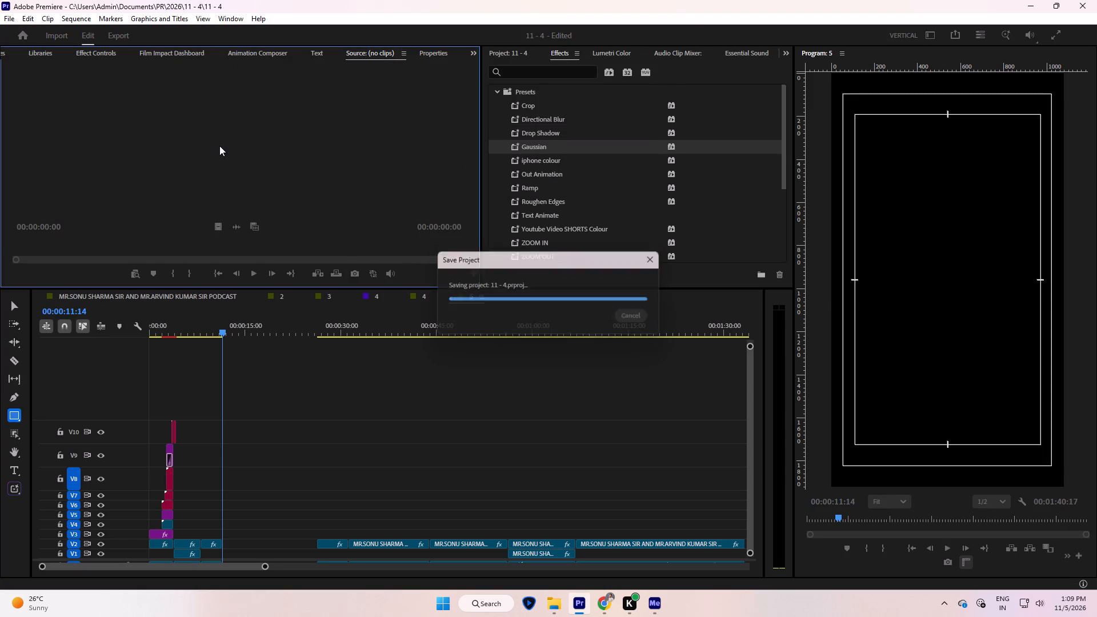
Load The Truth About COVID (6 years later...) from the Downloads folder into the Source Monitor and preview it.
{"action": "key", "text": "s"}
{"action": "key", "text": "s"}
{"action": "left_click", "coordinate": [552, 613]}
{"action": "left_click", "coordinate": [455, 182]}
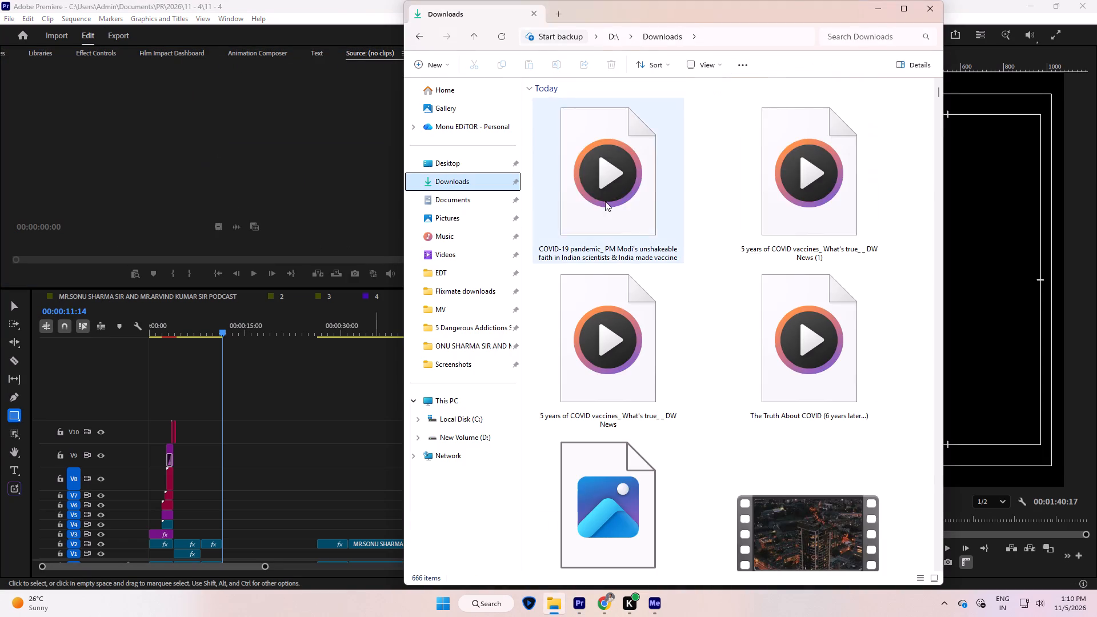
{"action": "left_click_drag", "start_coordinate": [827, 354], "coordinate": [133, 170]}
{"action": "left_click_drag", "start_coordinate": [129, 165], "coordinate": [139, 172]}
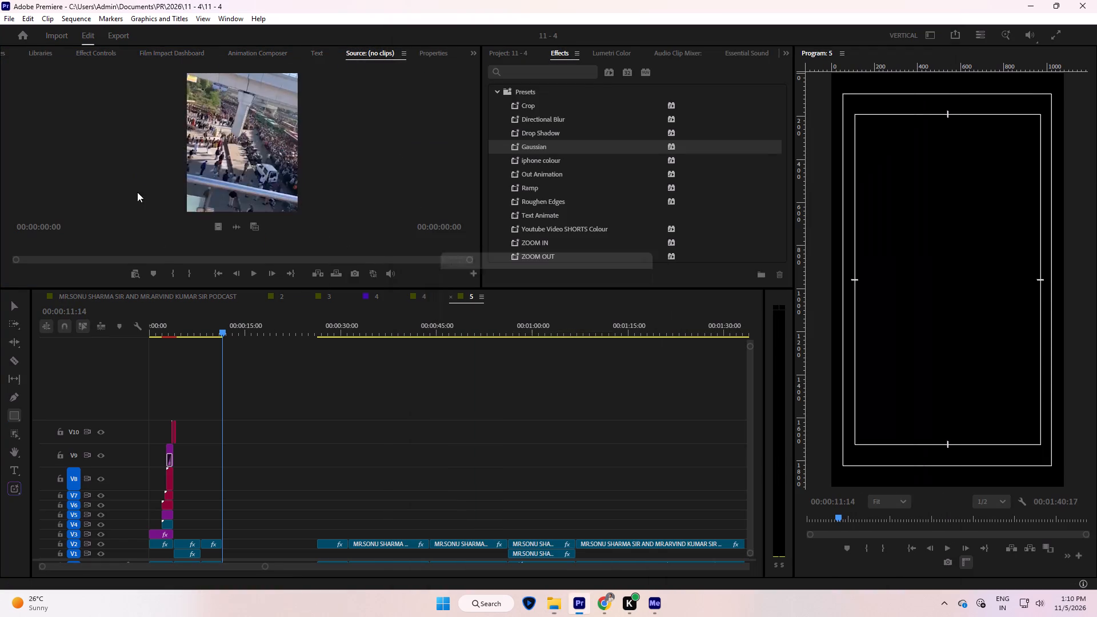
{"action": "key", "text": "space"}
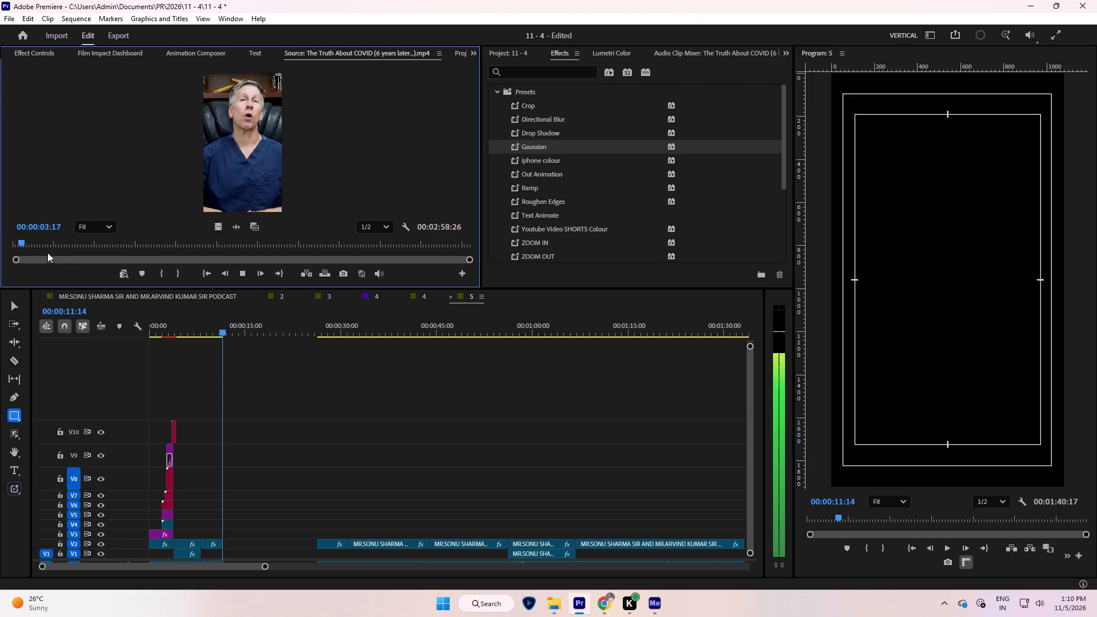
{"action": "left_click", "coordinate": [50, 244]}
{"action": "key", "text": "space"}
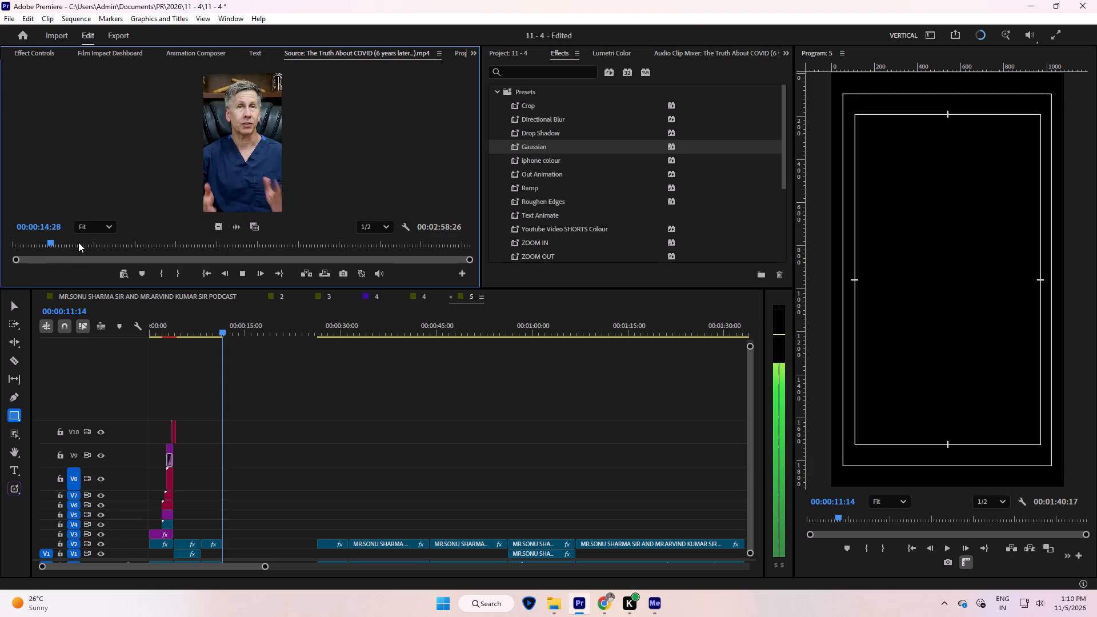
{"action": "left_click", "coordinate": [78, 242]}
{"action": "key", "text": "space"}
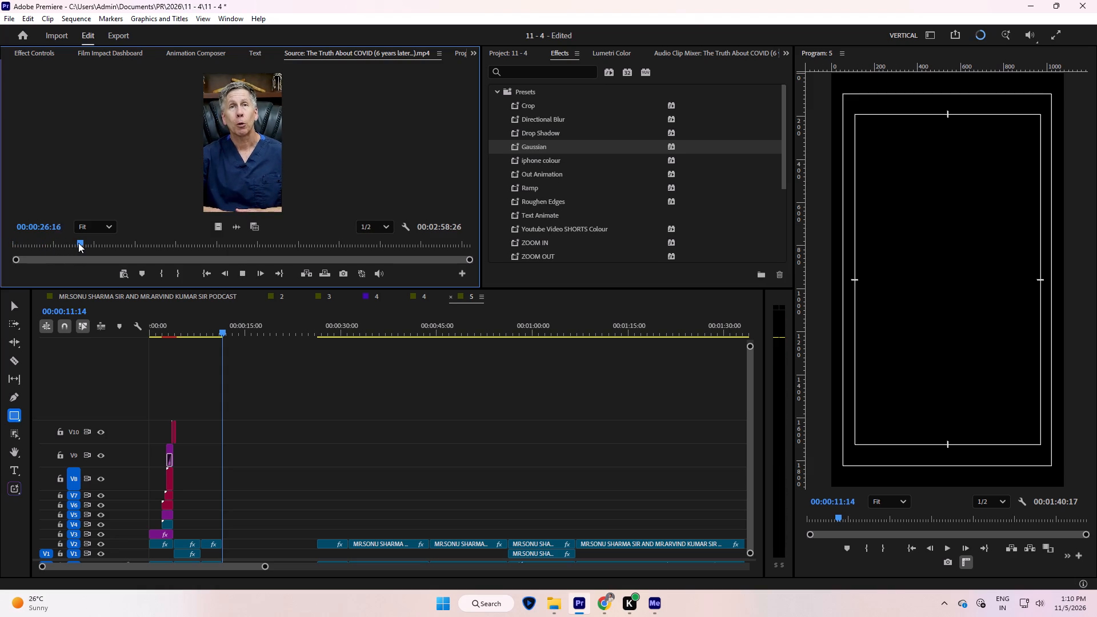
Mark an excerpt of 00:00:01:25 in The Truth About COVID clip, with its In point at 00:00:00:00.
{"action": "left_click_drag", "start_coordinate": [73, 243], "coordinate": [0, 260]}
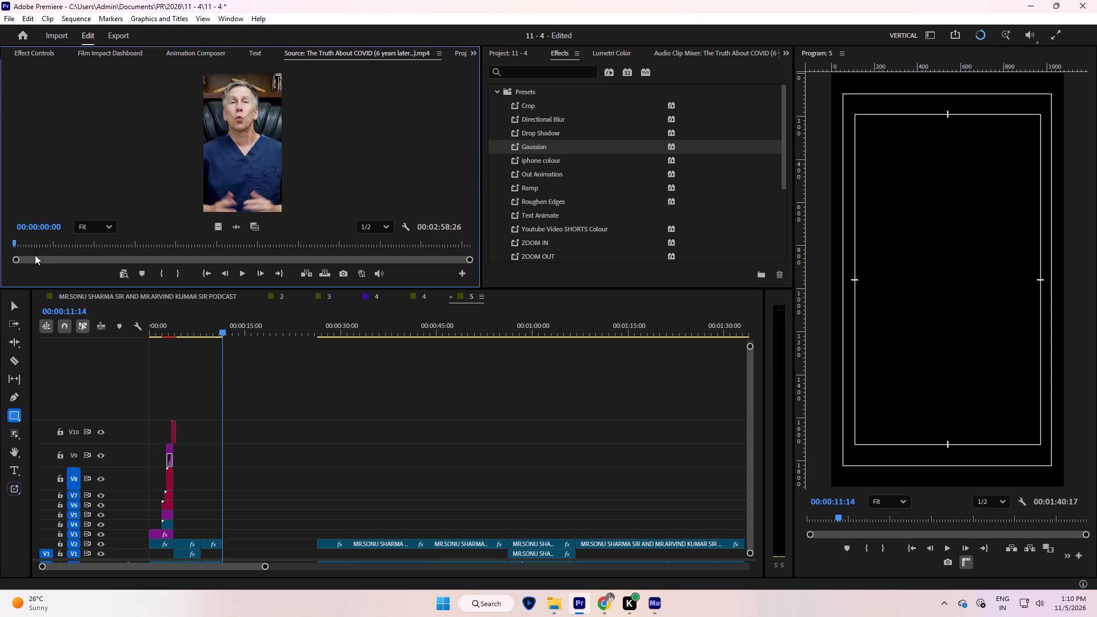
{"action": "key", "text": "i"}
{"action": "key", "text": "space"}
{"action": "key", "text": "space"}
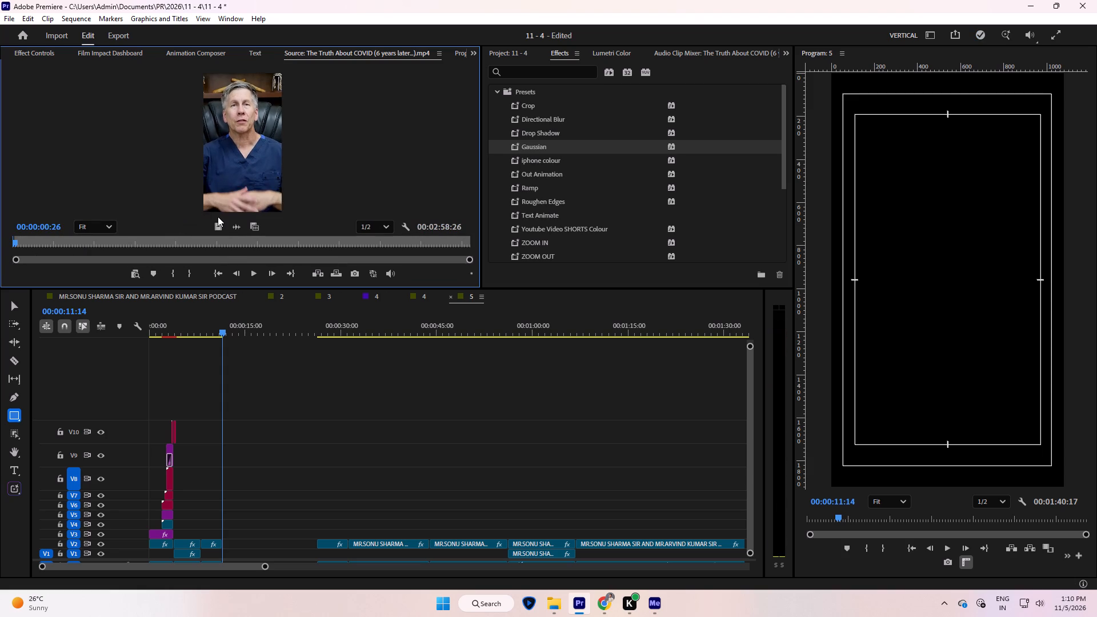
{"action": "key", "text": "space"}
{"action": "key", "text": "space"}
{"action": "key", "text": "space"}
{"action": "key", "text": "space"}
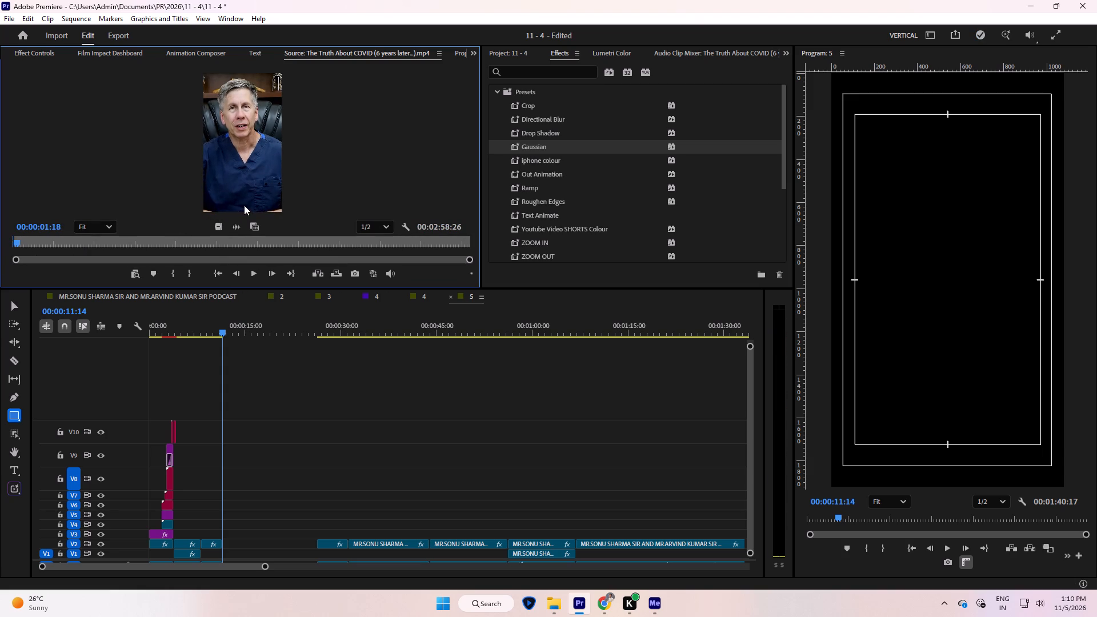
{"action": "key", "text": "space"}
{"action": "key", "text": "space"}
{"action": "key", "text": "o"}
{"action": "key", "text": "space"}
{"action": "key", "text": "space"}
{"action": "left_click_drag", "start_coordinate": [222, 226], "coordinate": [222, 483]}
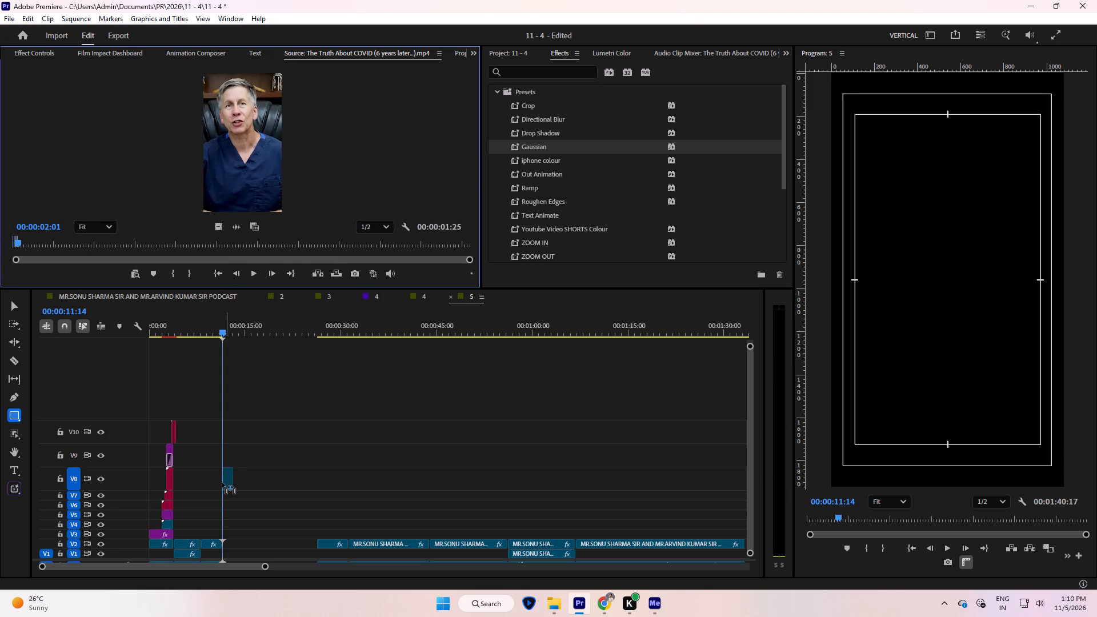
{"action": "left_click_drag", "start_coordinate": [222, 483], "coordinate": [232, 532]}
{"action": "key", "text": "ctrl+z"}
Place the marked Truth About COVID excerpt on V2 at 00:00:11:14 and play it back.
{"action": "left_click_drag", "start_coordinate": [243, 149], "coordinate": [248, 464]}
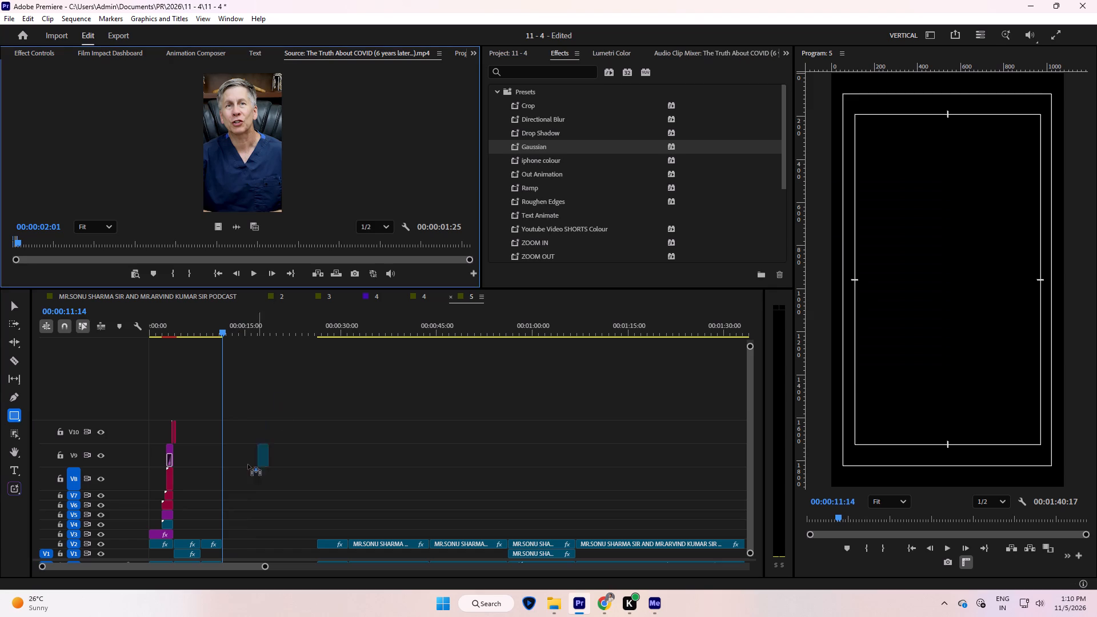
{"action": "left_click_drag", "start_coordinate": [248, 464], "coordinate": [228, 542]}
{"action": "left_click", "coordinate": [253, 458]}
{"action": "key", "text": "space"}
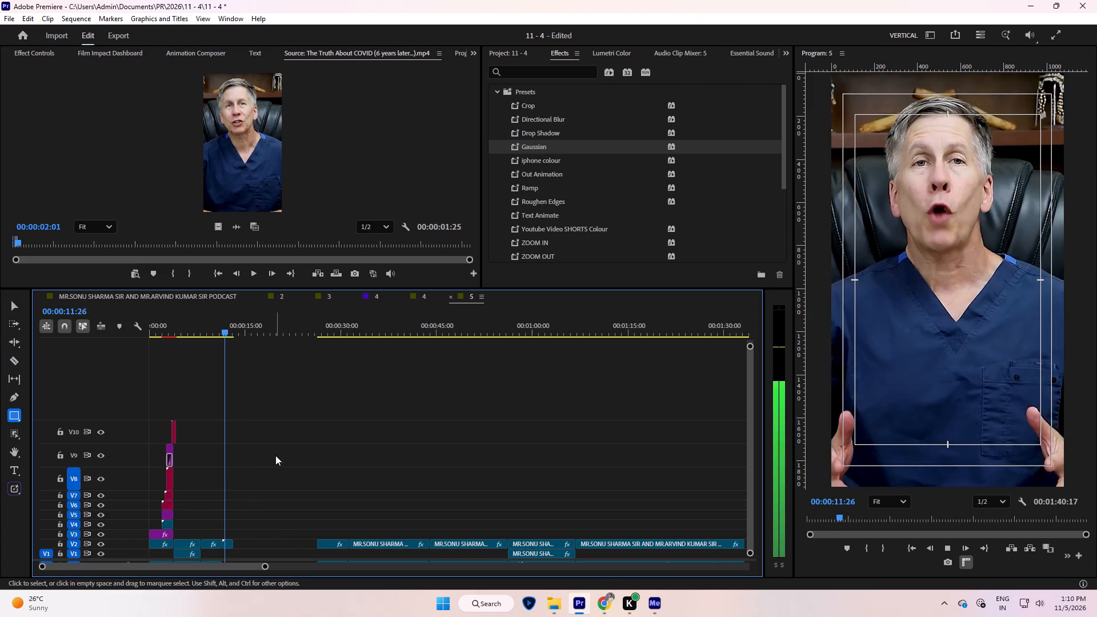
{"action": "key", "text": "space"}
{"action": "key", "text": "space"}
{"action": "key", "text": "space"}
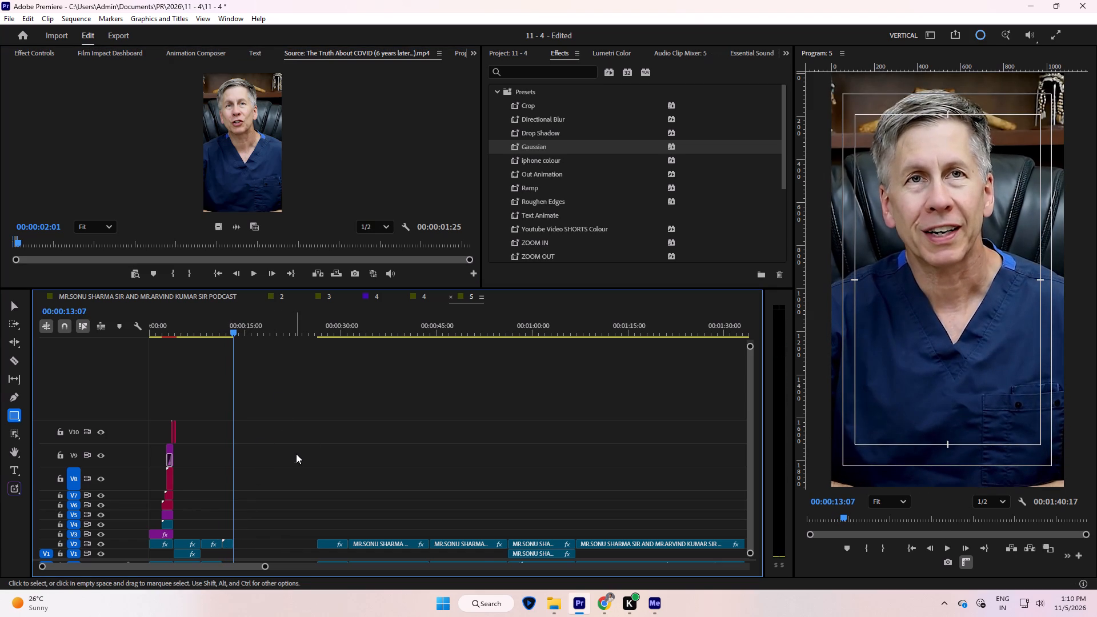
{"action": "left_click", "coordinate": [296, 454]}
With the playhead at the end of the inserted excerpt, load the DW News '5 years of COVID vaccines' video from Downloads into the Source Monitor.
{"action": "key", "text": "equal"}
{"action": "key", "text": "equal"}
{"action": "key", "text": "Up"}
{"action": "key", "text": "Down"}
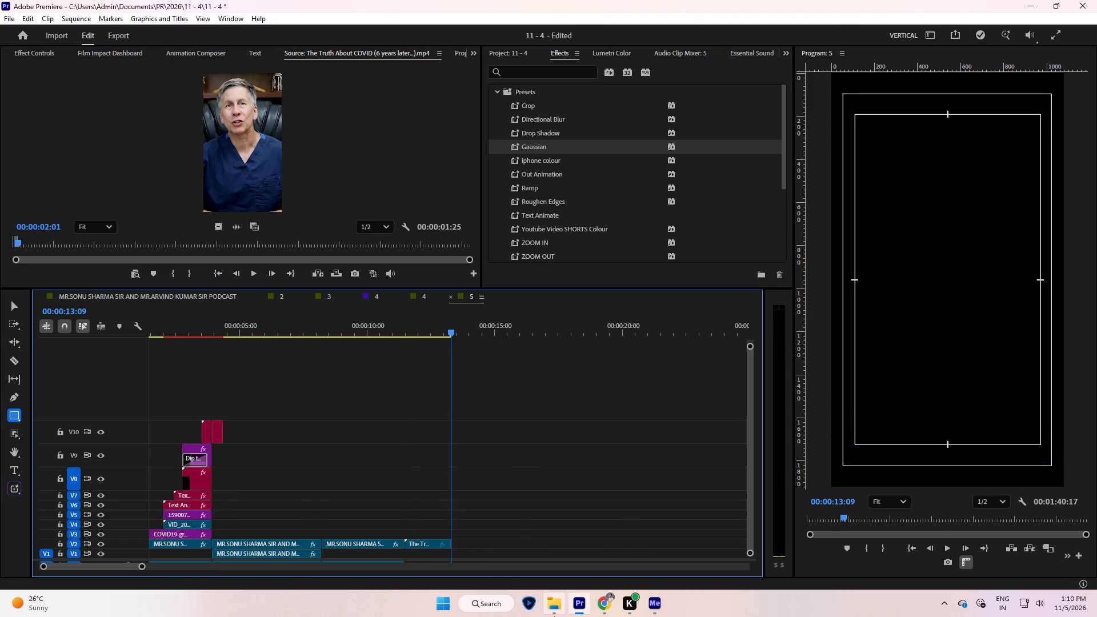
{"action": "left_click", "coordinate": [558, 616]}
{"action": "left_click_drag", "start_coordinate": [596, 336], "coordinate": [235, 179]}
{"action": "left_click", "coordinate": [235, 179]}
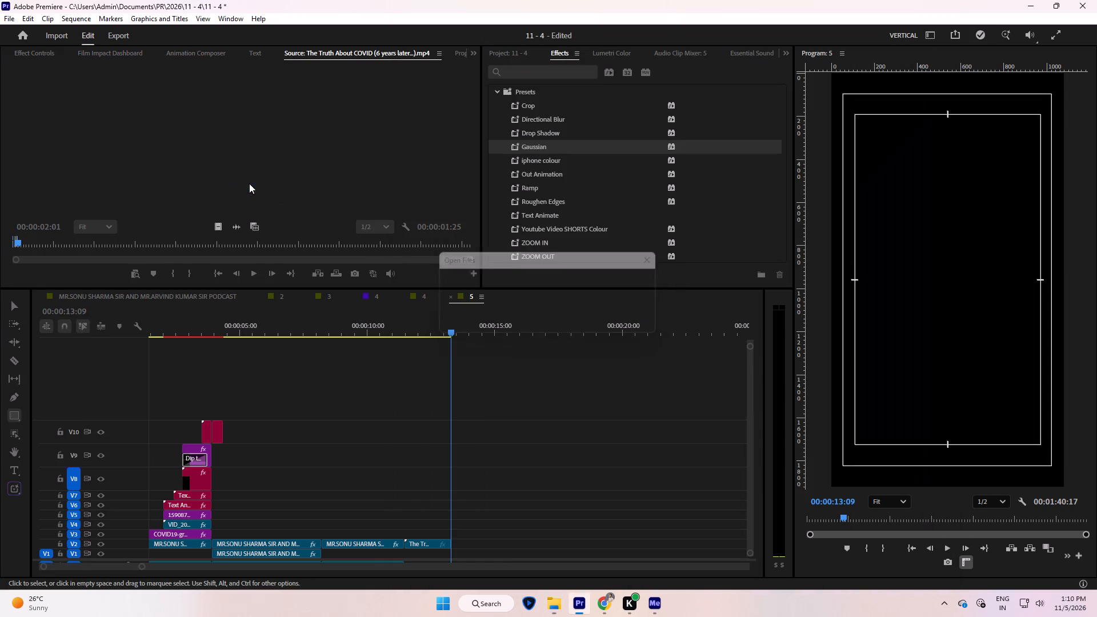
{"action": "key", "text": "space"}
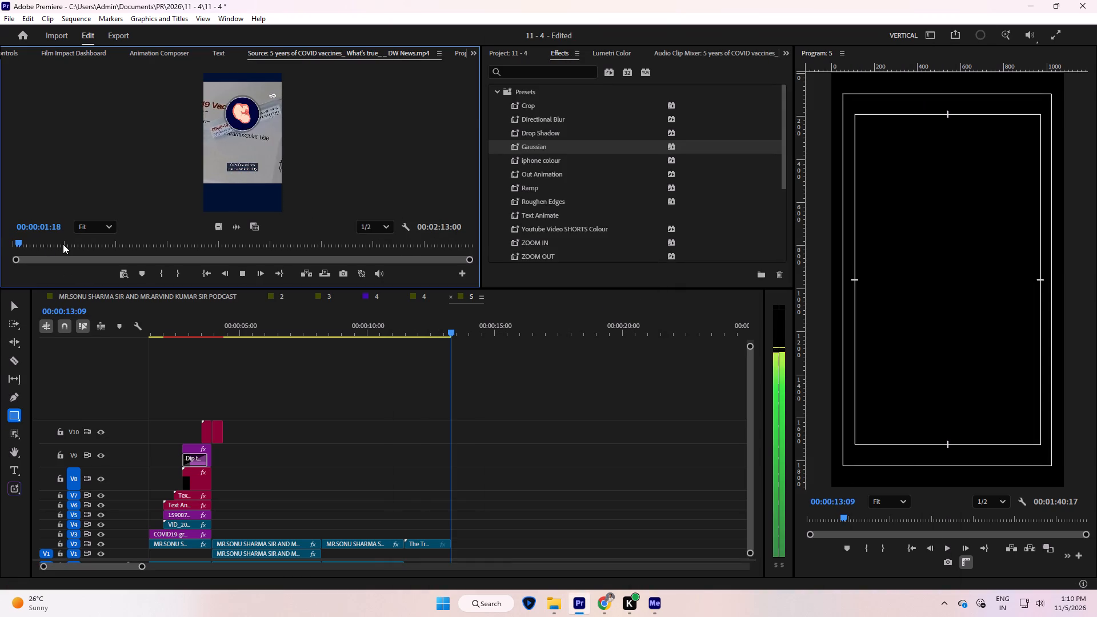
Skim through the DW News source video to look for a usable vaccination passage.
{"action": "left_click_drag", "start_coordinate": [67, 246], "coordinate": [131, 255]}
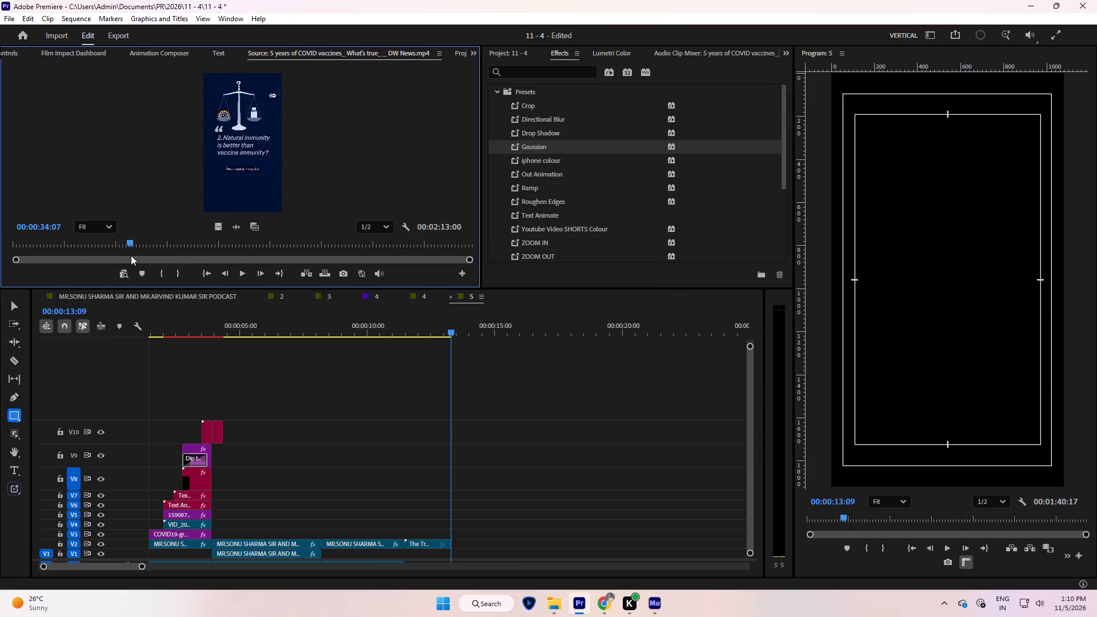
{"action": "left_click_drag", "start_coordinate": [131, 255], "coordinate": [119, 254]}
{"action": "key", "text": "space"}
{"action": "scroll", "coordinate": [232, 94], "scroll_direction": "up", "scroll_amount": 6}
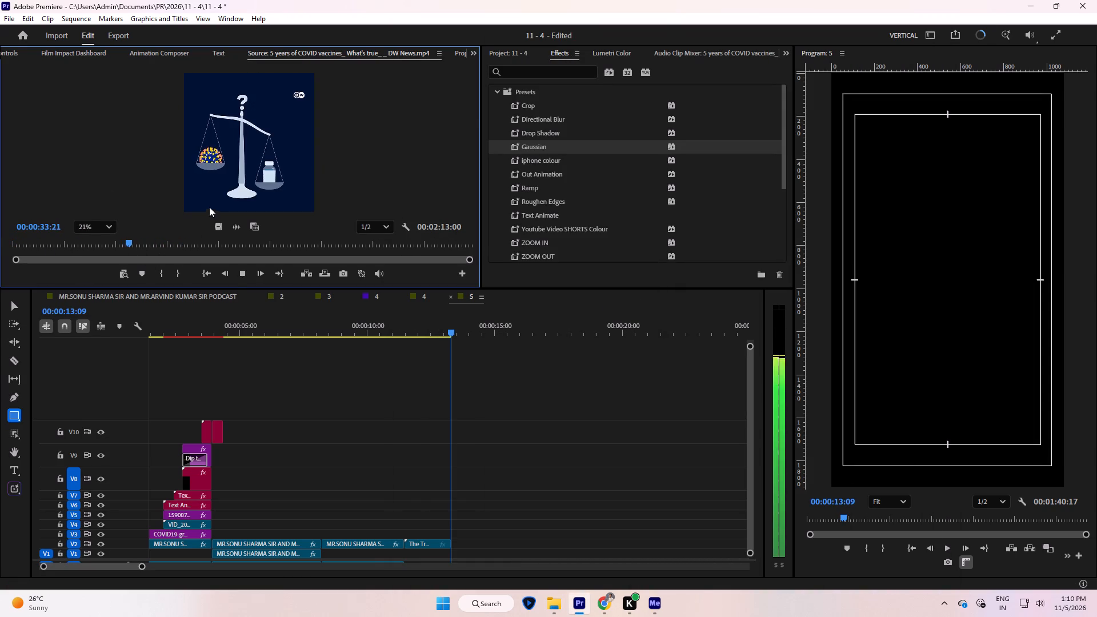
{"action": "left_click_drag", "start_coordinate": [144, 242], "coordinate": [149, 242]}
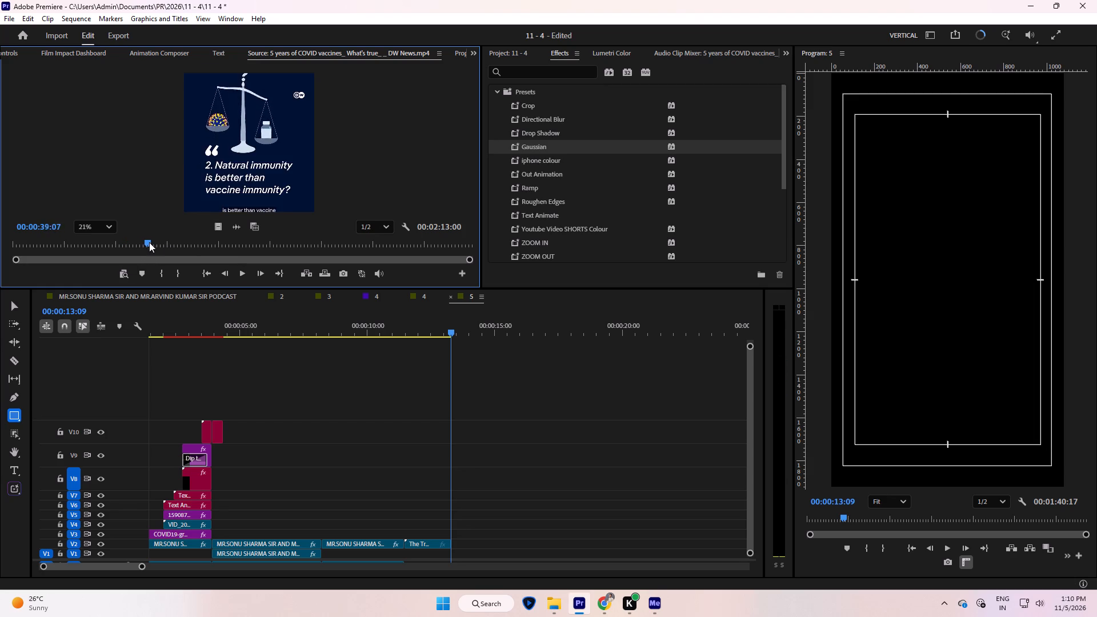
{"action": "left_click_drag", "start_coordinate": [149, 242], "coordinate": [150, 249]}
{"action": "key", "text": "space"}
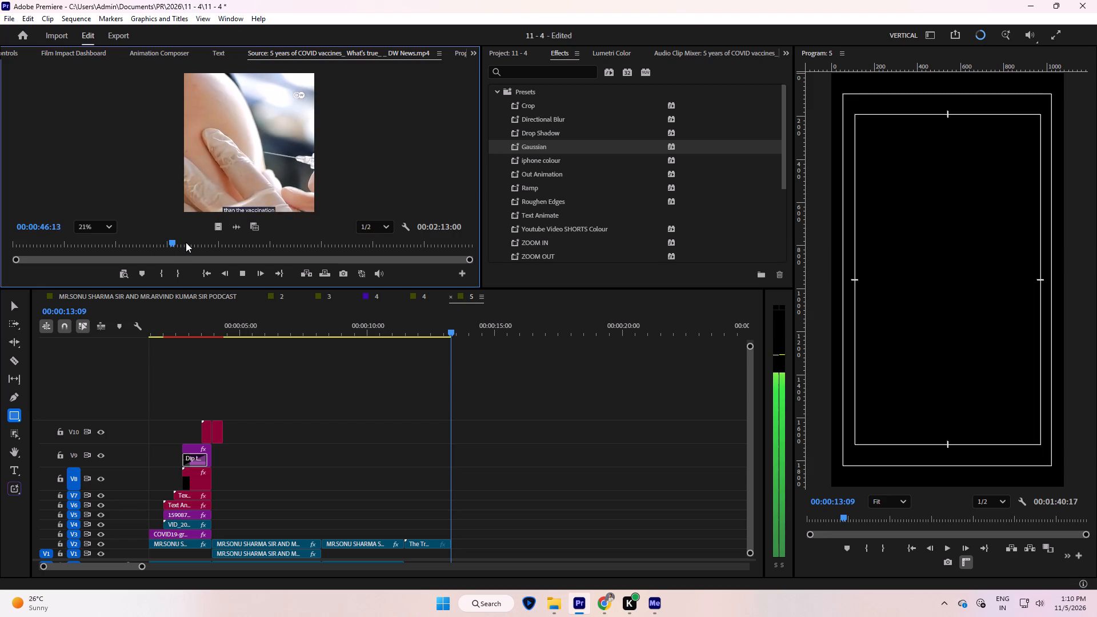
{"action": "left_click_drag", "start_coordinate": [192, 242], "coordinate": [220, 243]}
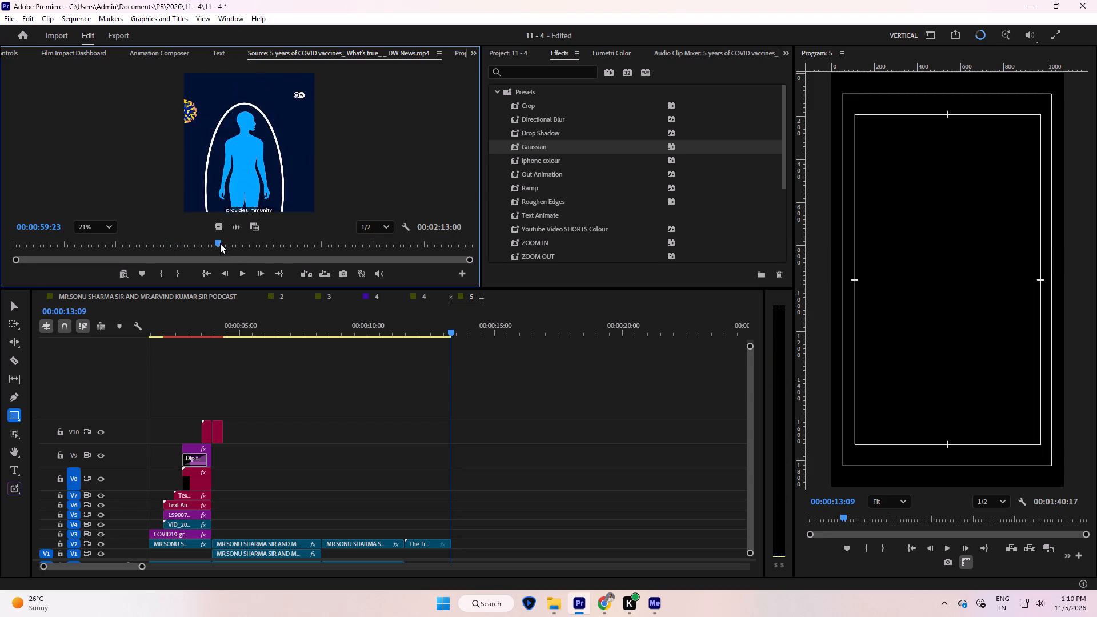
{"action": "left_click_drag", "start_coordinate": [220, 243], "coordinate": [234, 246]}
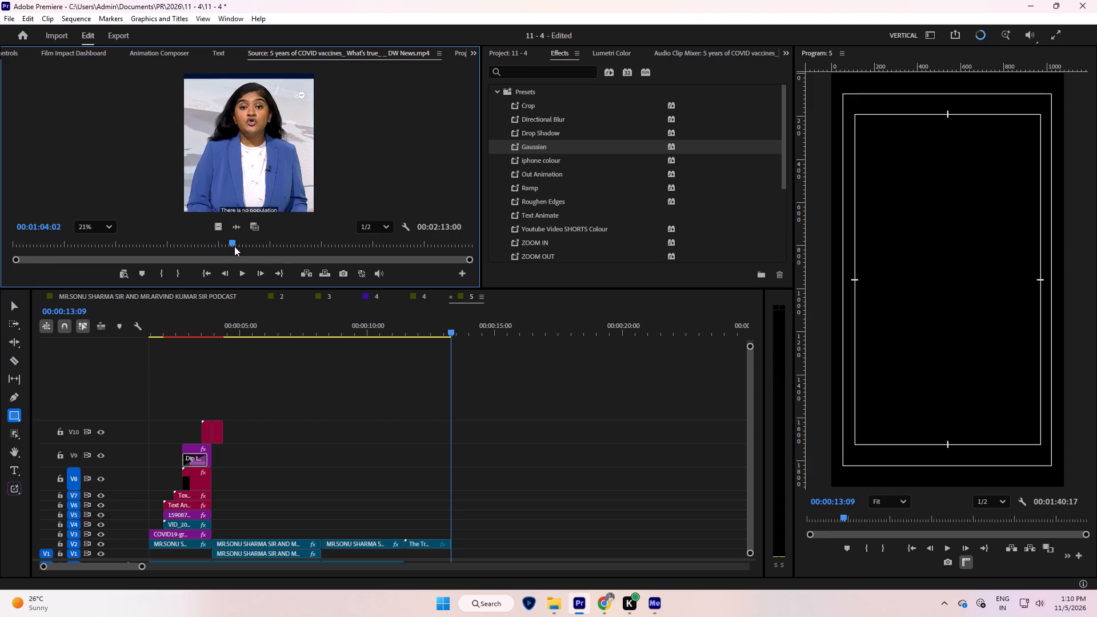
{"action": "left_click_drag", "start_coordinate": [234, 246], "coordinate": [234, 246]}
{"action": "key", "text": "space"}
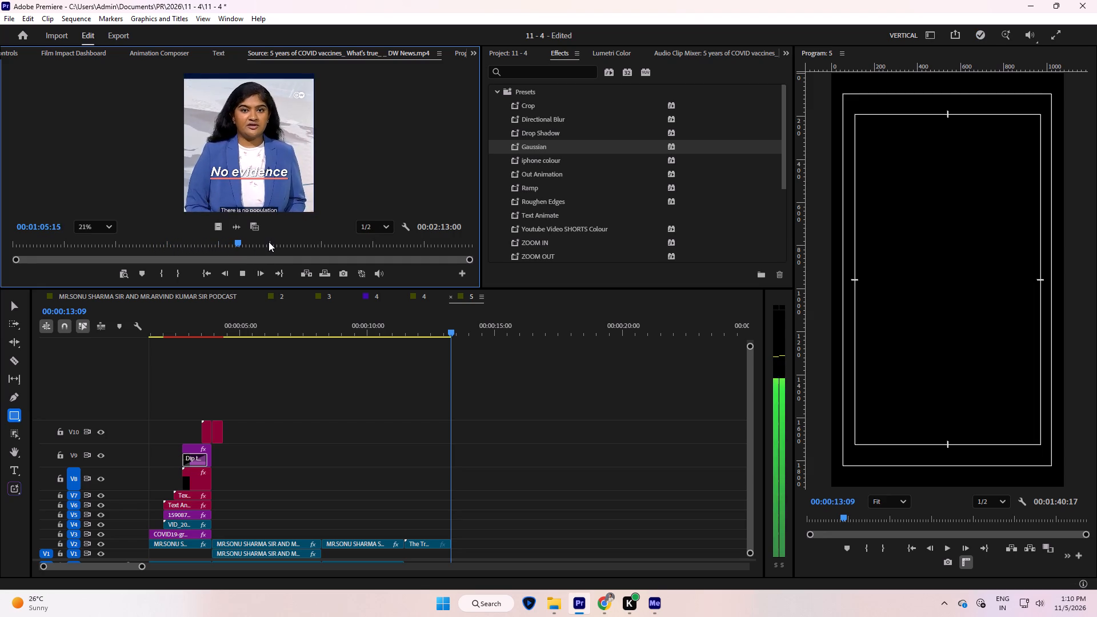
{"action": "left_click_drag", "start_coordinate": [277, 242], "coordinate": [363, 247]}
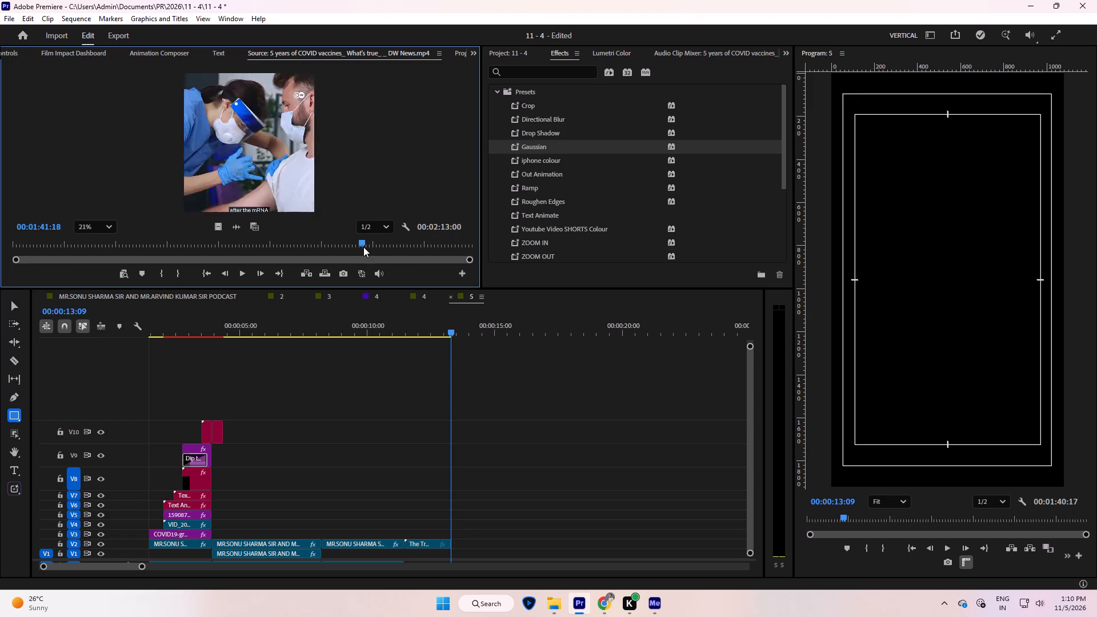
{"action": "left_click_drag", "start_coordinate": [363, 247], "coordinate": [335, 260]}
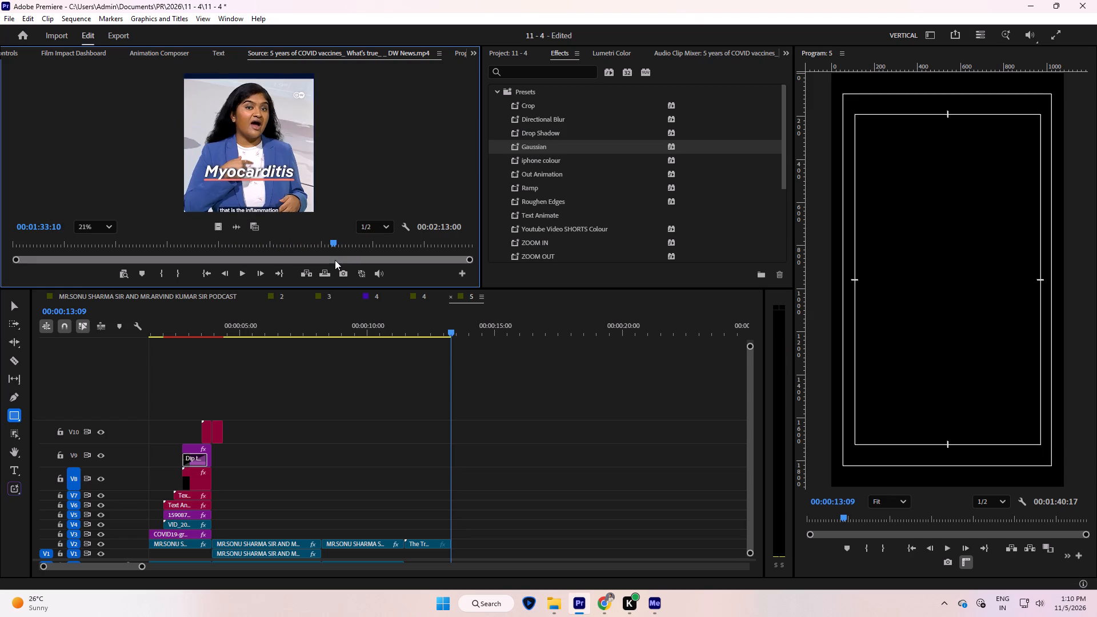
Mark the DW News vaccination passage with In at about 00:01:34 and Out at 00:01:37:14.
{"action": "key", "text": "space"}
{"action": "key", "text": "space"}
{"action": "type", "text": "i"}
{"action": "key", "text": "space"}
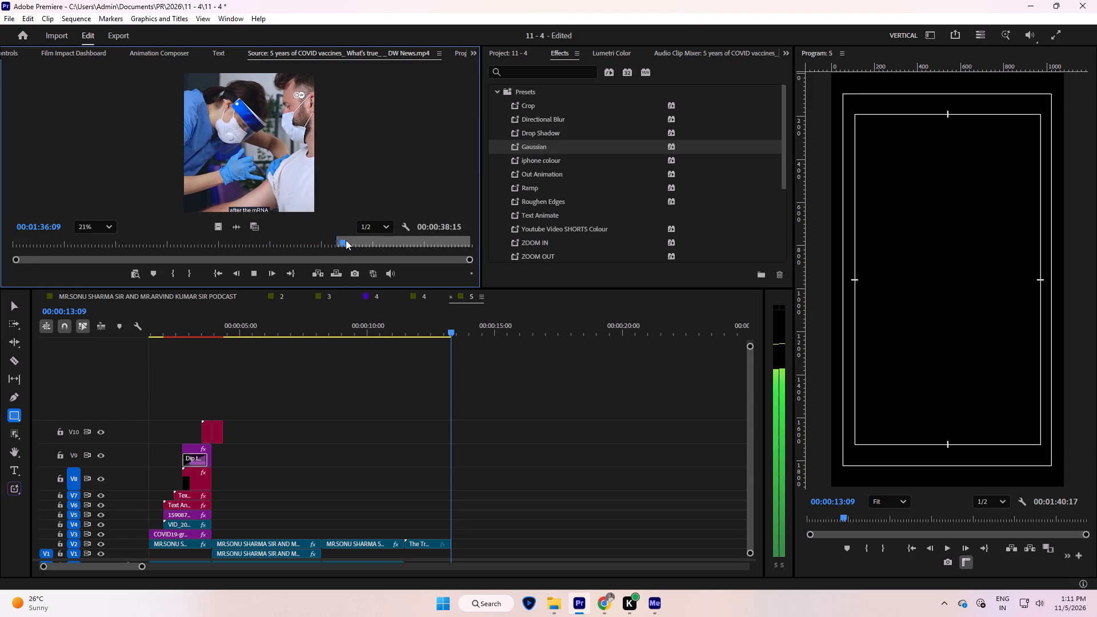
{"action": "key", "text": "space"}
{"action": "key", "text": "space"}
{"action": "key", "text": "space"}
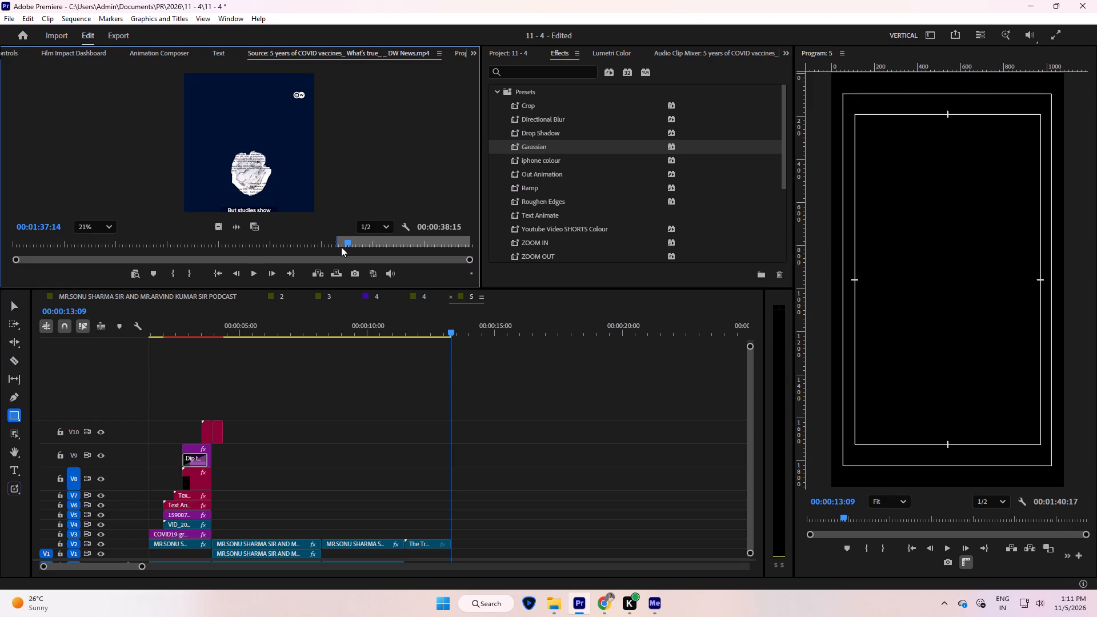
{"action": "key", "text": "o"}
Place the marked DW News excerpt on V1 at 00:00:13:09, directly after the previous COVID clip, and play it back.
{"action": "left_click_drag", "start_coordinate": [267, 161], "coordinate": [355, 308]}
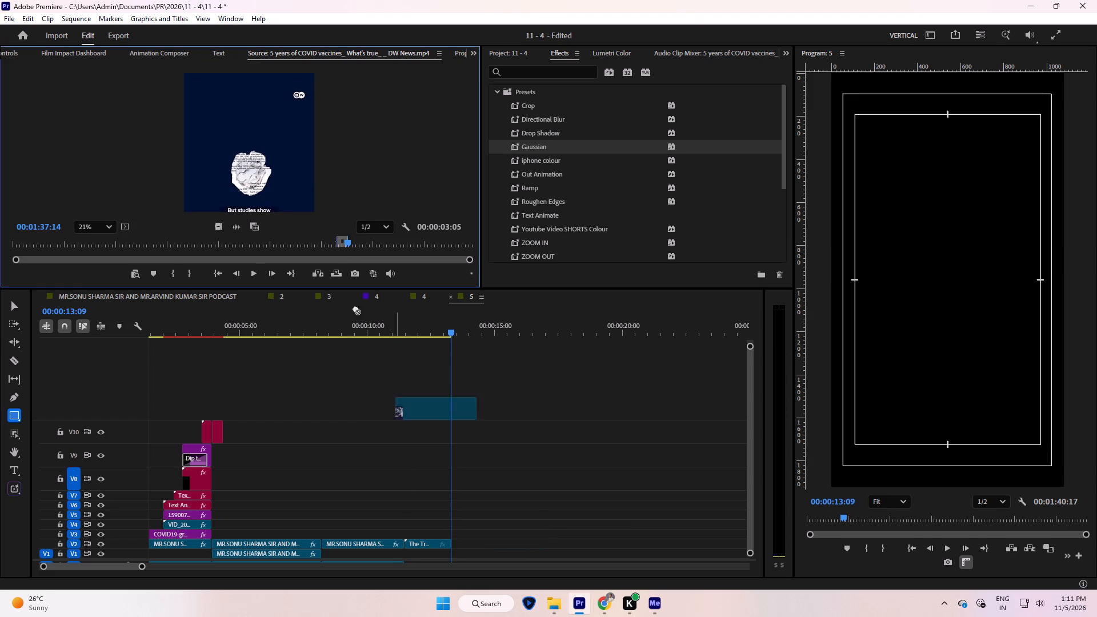
{"action": "left_click_drag", "start_coordinate": [355, 308], "coordinate": [285, 199]}
{"action": "left_click_drag", "start_coordinate": [267, 154], "coordinate": [451, 553]}
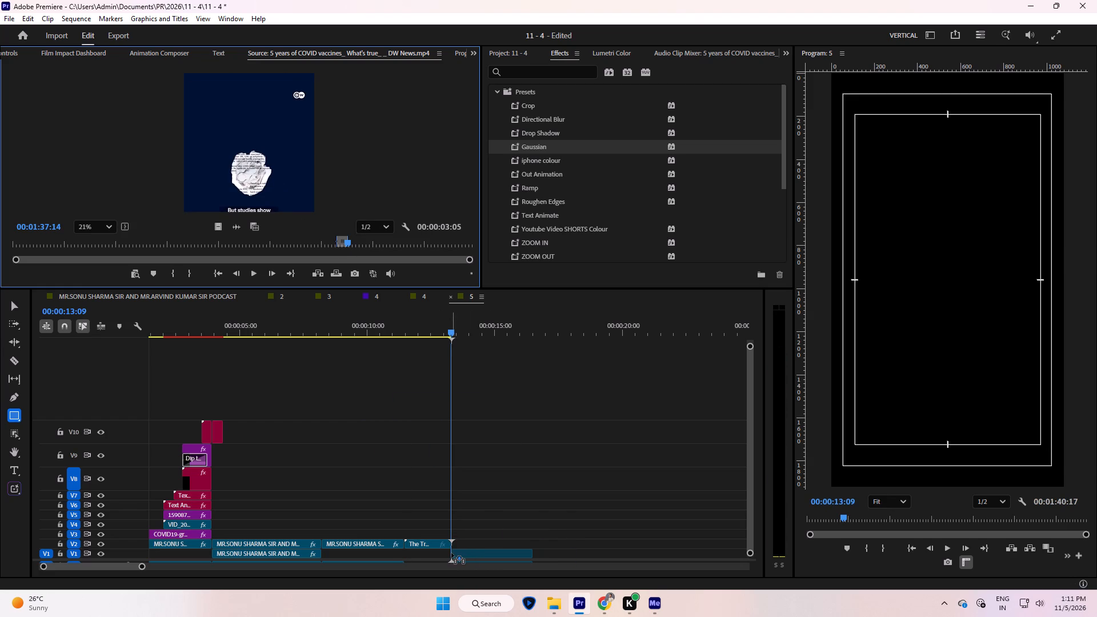
{"action": "left_click_drag", "start_coordinate": [451, 553], "coordinate": [451, 554]}
{"action": "key", "text": "space"}
{"action": "left_click", "coordinate": [509, 449]}
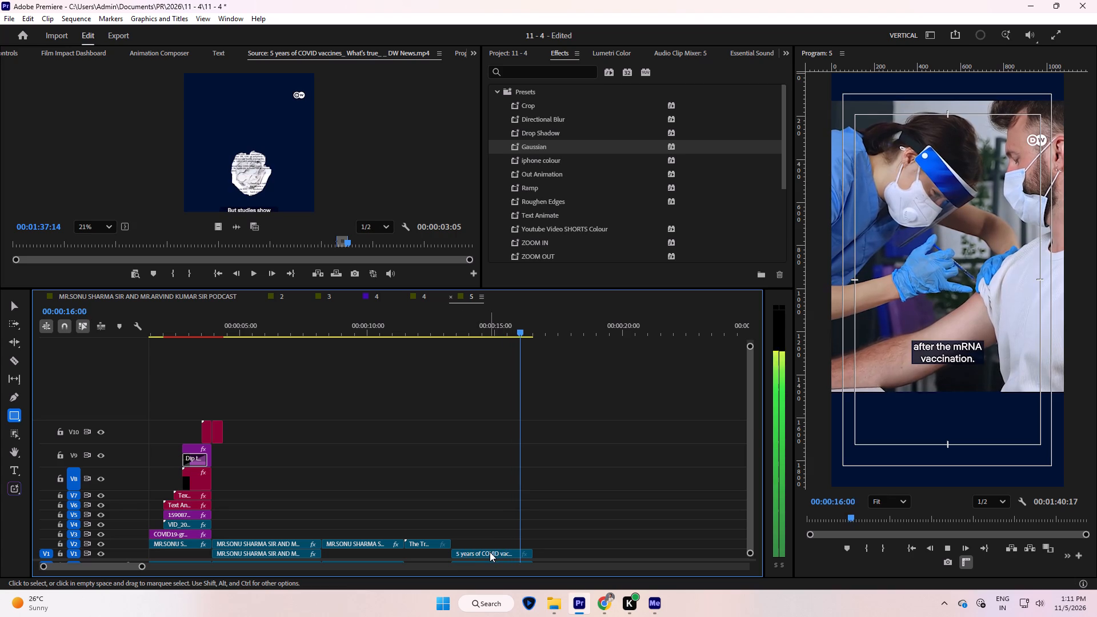
{"action": "key", "text": "space"}
{"action": "key", "text": "space"}
{"action": "key", "text": "space"}
Shift the DW News clip slightly later, extend its start back to 00:00:13:09, and play the new opening.
{"action": "left_click_drag", "start_coordinate": [490, 552], "coordinate": [499, 552]}
{"action": "left_click_drag", "start_coordinate": [459, 549], "coordinate": [456, 549]}
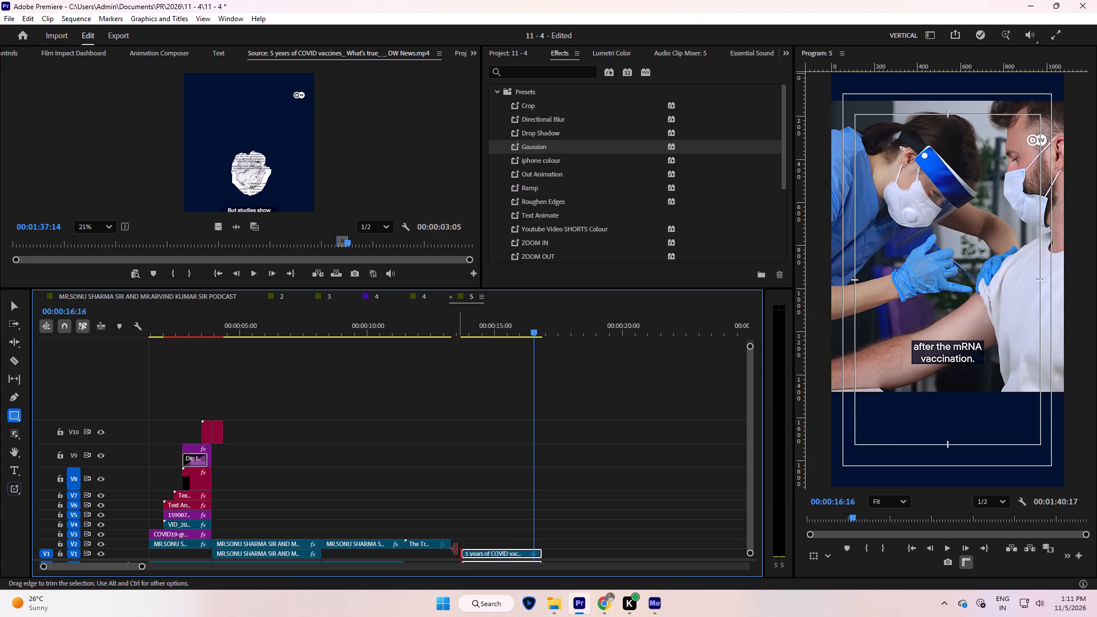
{"action": "left_click_drag", "start_coordinate": [456, 549], "coordinate": [449, 552]}
{"action": "key", "text": "Up"}
{"action": "key", "text": "space"}
{"action": "key", "text": "space"}
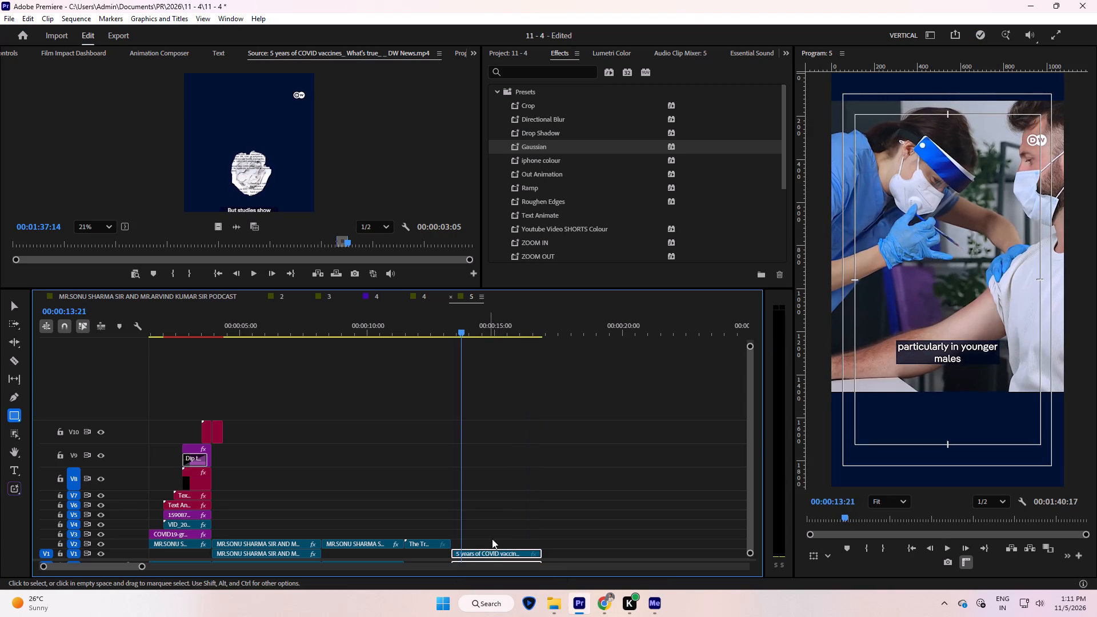
Ripple-trim the DW News clip's start up to 00:00:13:17 and play back the trimmed clip.
{"action": "key", "text": "Up"}
{"action": "key", "text": "space"}
{"action": "key", "text": "space"}
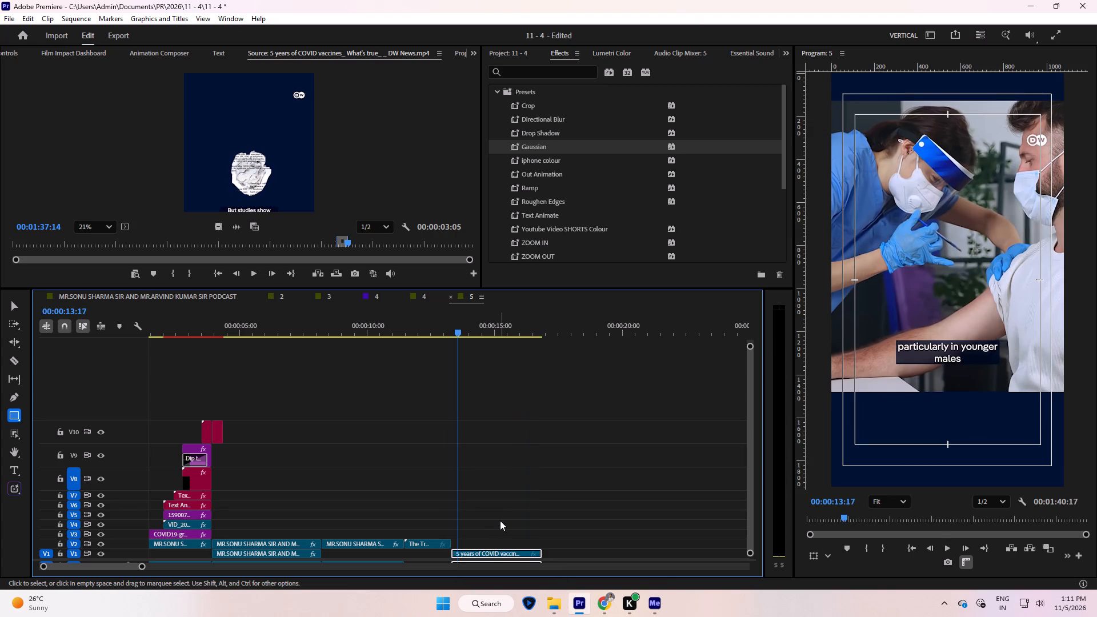
{"action": "type", "text": "q"}
{"action": "key", "text": "space"}
{"action": "left_click", "coordinate": [507, 514]}
{"action": "left_click", "coordinate": [542, 495]}
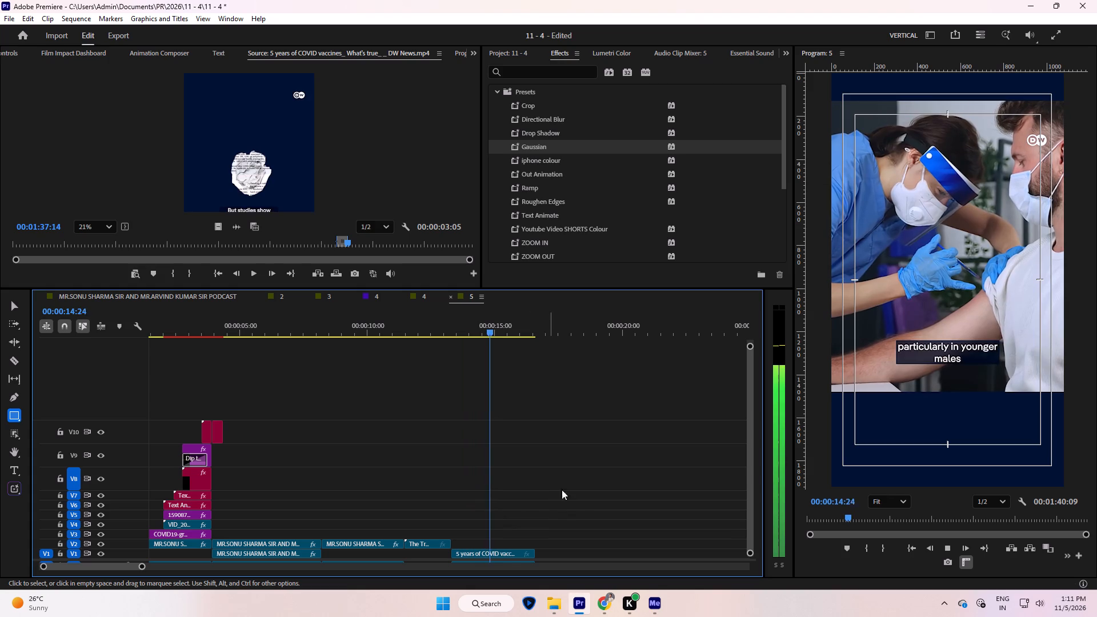
Save the project and play back the inserted COVID clips, restarting just before 00:00:12:00.
{"action": "key", "text": "e"}
{"action": "left_click", "coordinate": [543, 477]}
{"action": "key", "text": "ctrl+s"}
{"action": "left_click", "coordinate": [546, 478]}
{"action": "key", "text": "space"}
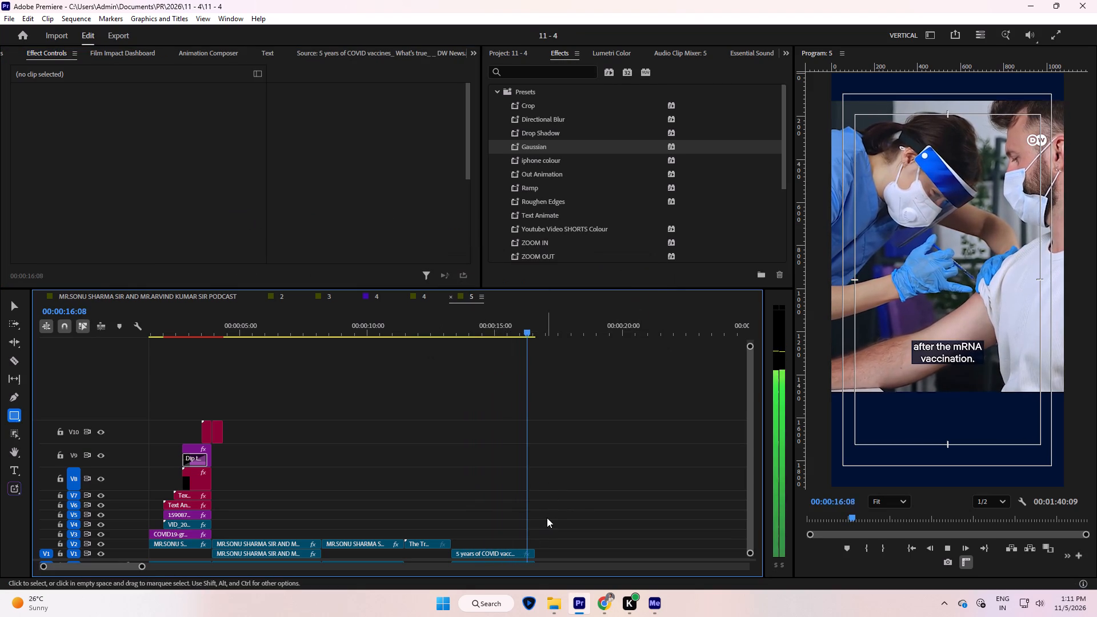
{"action": "key", "text": "space"}
{"action": "left_click_drag", "start_coordinate": [515, 323], "coordinate": [409, 363]}
{"action": "key", "text": "space"}
{"action": "left_click", "coordinate": [486, 423]}
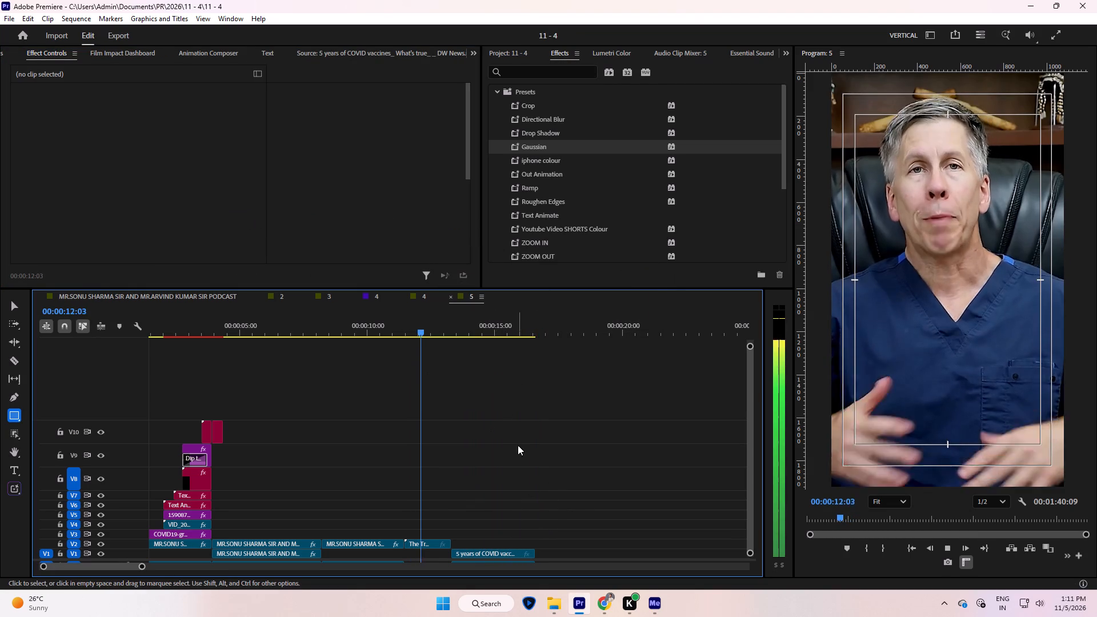
Play back the DW News clip in the timeline, restarting from its beginning at about 00:00:13:09.
{"action": "left_click", "coordinate": [542, 433]}
{"action": "key", "text": "minus"}
{"action": "key", "text": "equal"}
{"action": "left_click", "coordinate": [579, 460]}
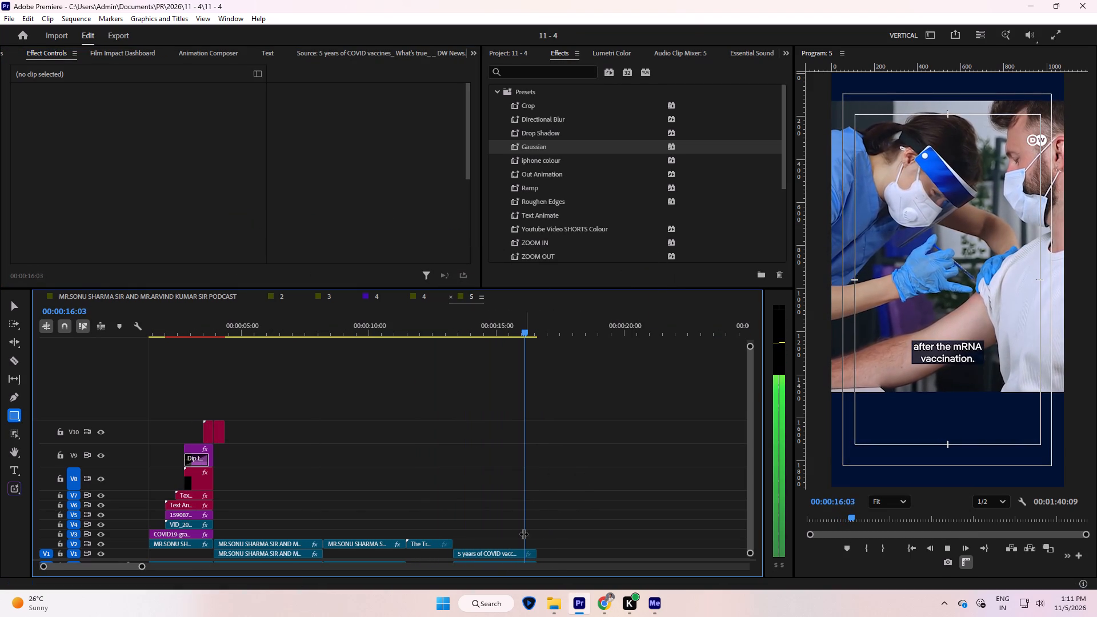
{"action": "key", "text": "space"}
{"action": "left_click", "coordinate": [455, 323]}
{"action": "key", "text": "space"}
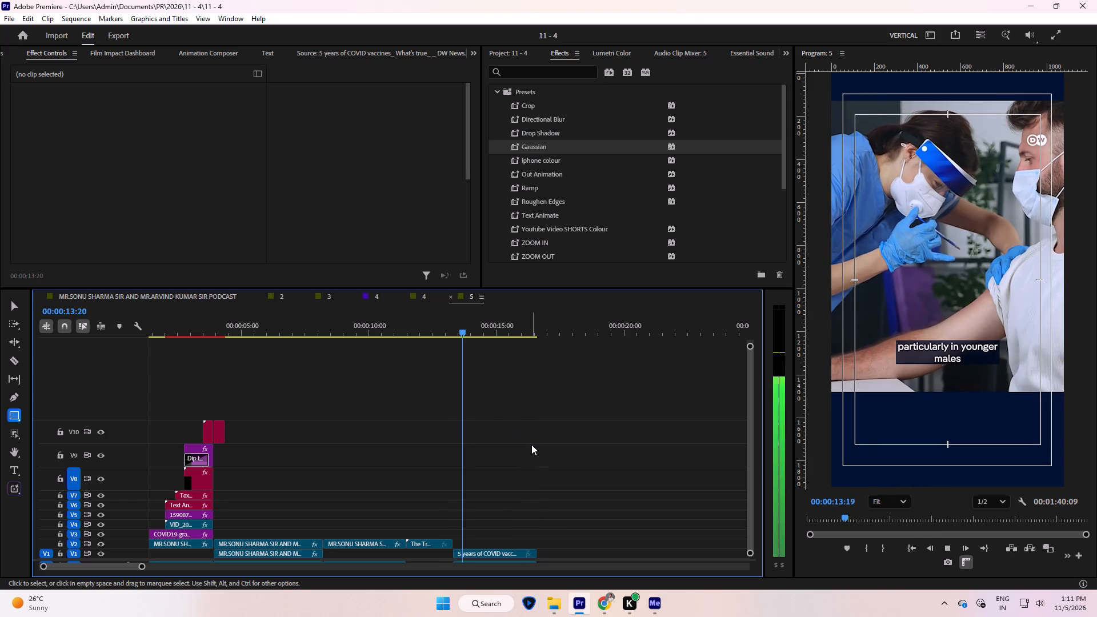
{"action": "key", "text": "space"}
{"action": "type", "text": "s"}
Load the COVID-19 pandemic PM Modi video from the Downloads folder into the Source monitor, fit it to the view, and preview its opening.
{"action": "left_click", "coordinate": [558, 616]}
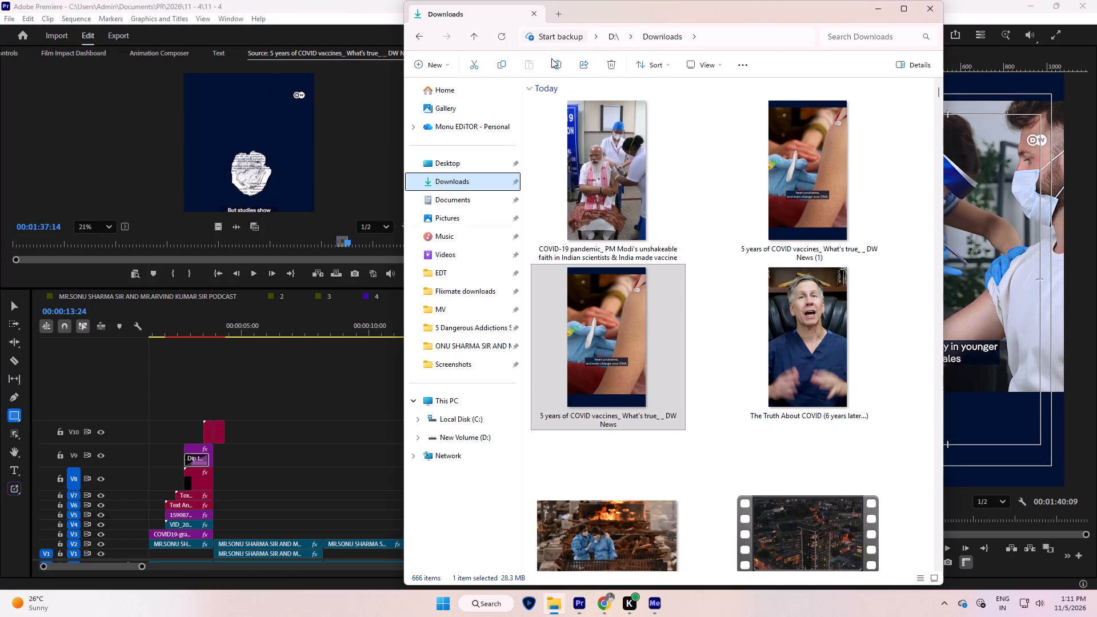
{"action": "left_click_drag", "start_coordinate": [598, 180], "coordinate": [259, 155]}
{"action": "left_click", "coordinate": [255, 152]}
{"action": "key", "text": "space"}
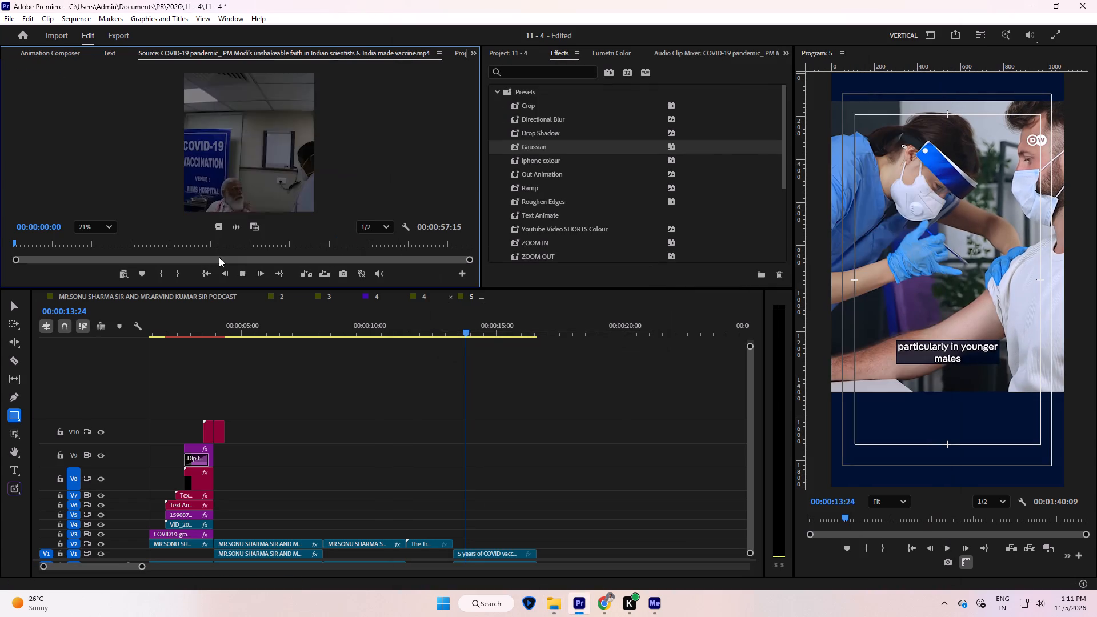
{"action": "scroll", "coordinate": [95, 225], "scroll_direction": "up", "scroll_amount": 3}
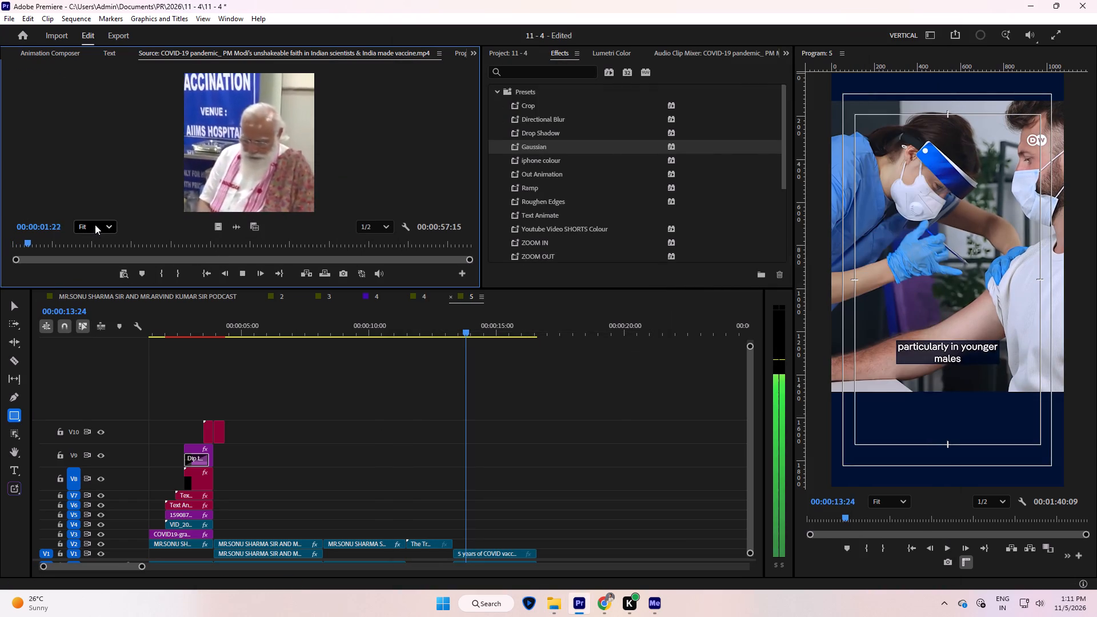
{"action": "scroll", "coordinate": [95, 225], "scroll_direction": "up", "scroll_amount": 2}
{"action": "key", "text": "ctrl+grave"}
{"action": "key", "text": "ctrl+grave"}
{"action": "key", "text": "space"}
{"action": "key", "text": "space"}
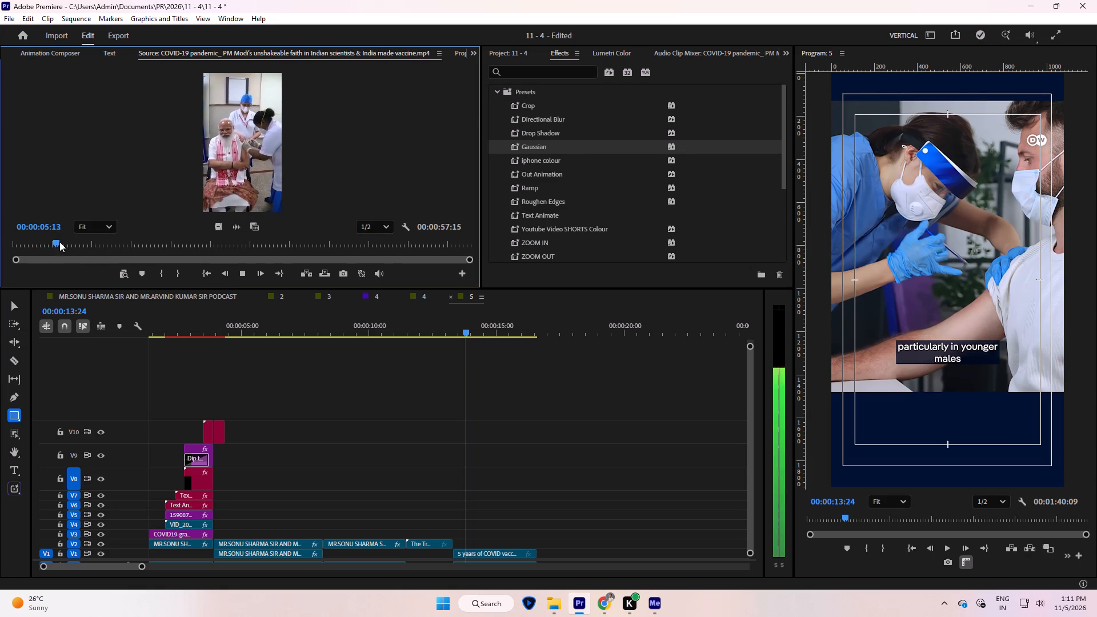
Mark the source In point near the start of the PM Modi video, at about 00:00:00:09, and play on from there.
{"action": "left_click_drag", "start_coordinate": [57, 239], "coordinate": [17, 242]}
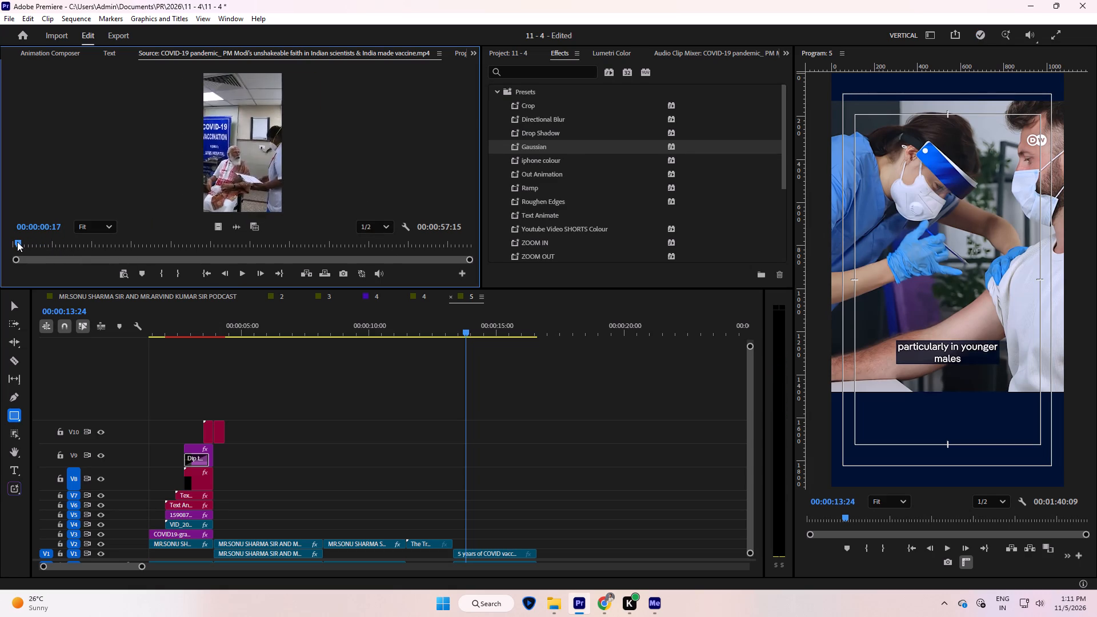
{"action": "left_click_drag", "start_coordinate": [17, 242], "coordinate": [14, 243]}
{"action": "key", "text": "i"}
{"action": "key", "text": "space"}
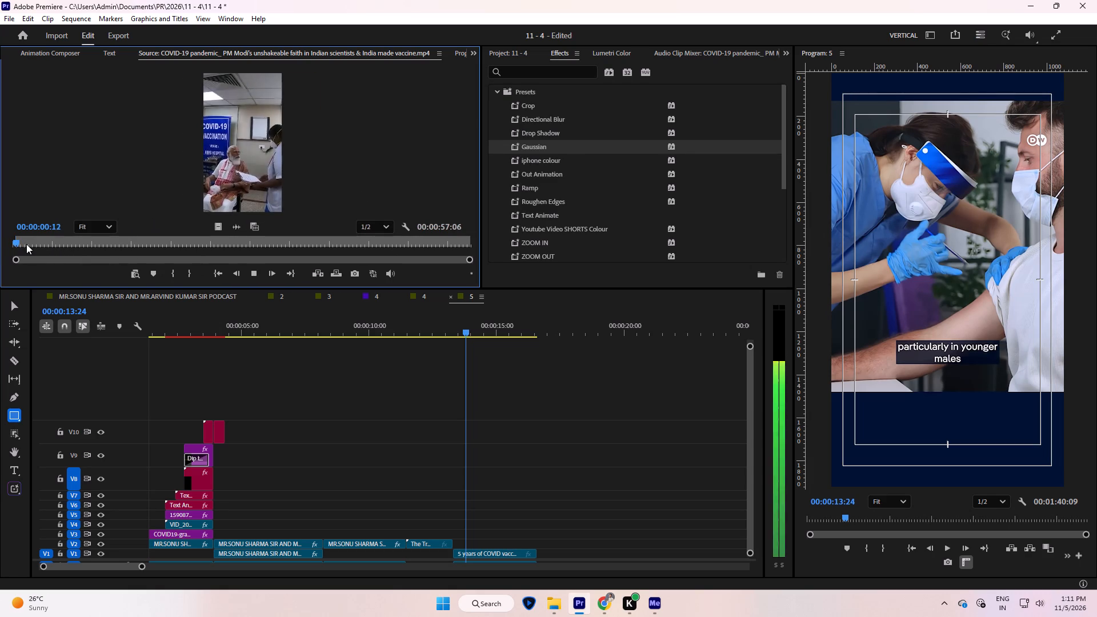
{"action": "key", "text": "space"}
{"action": "key", "text": "space"}
{"action": "key", "text": "space"}
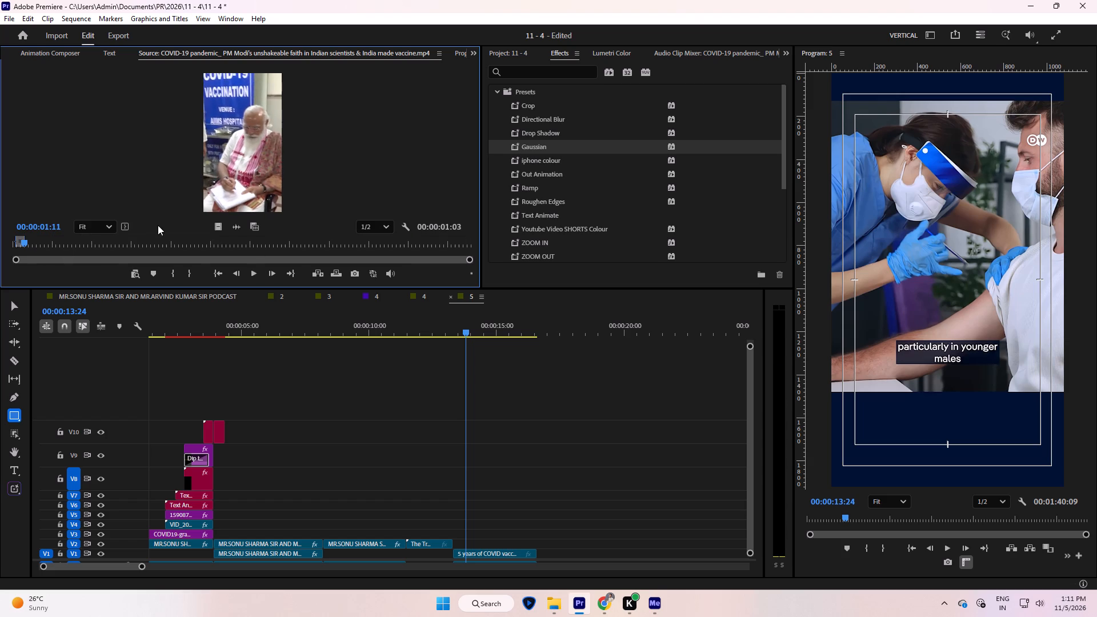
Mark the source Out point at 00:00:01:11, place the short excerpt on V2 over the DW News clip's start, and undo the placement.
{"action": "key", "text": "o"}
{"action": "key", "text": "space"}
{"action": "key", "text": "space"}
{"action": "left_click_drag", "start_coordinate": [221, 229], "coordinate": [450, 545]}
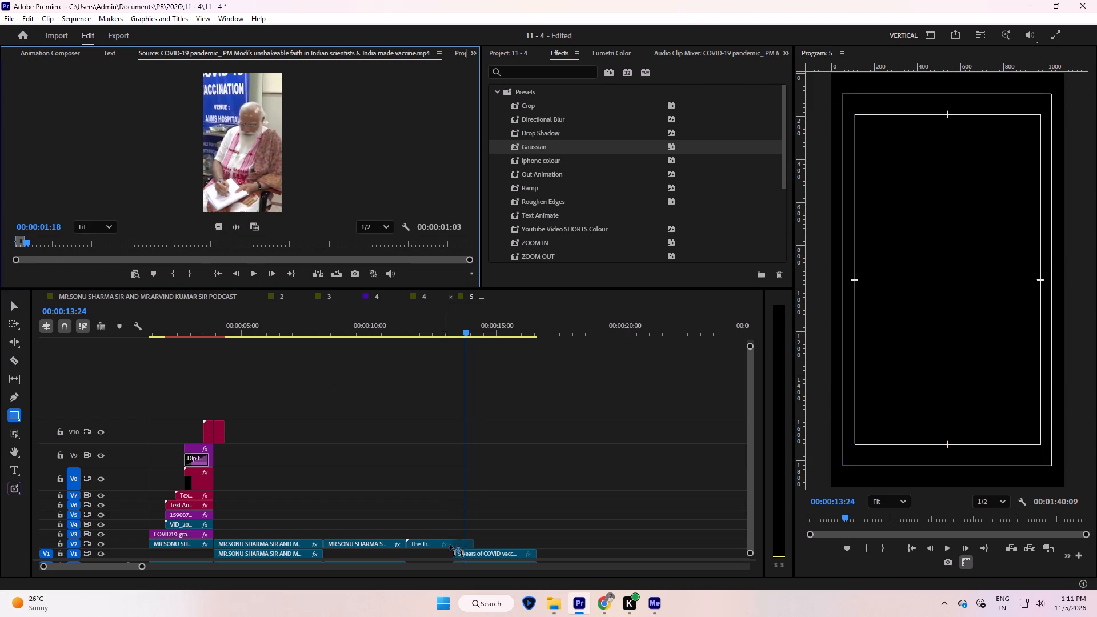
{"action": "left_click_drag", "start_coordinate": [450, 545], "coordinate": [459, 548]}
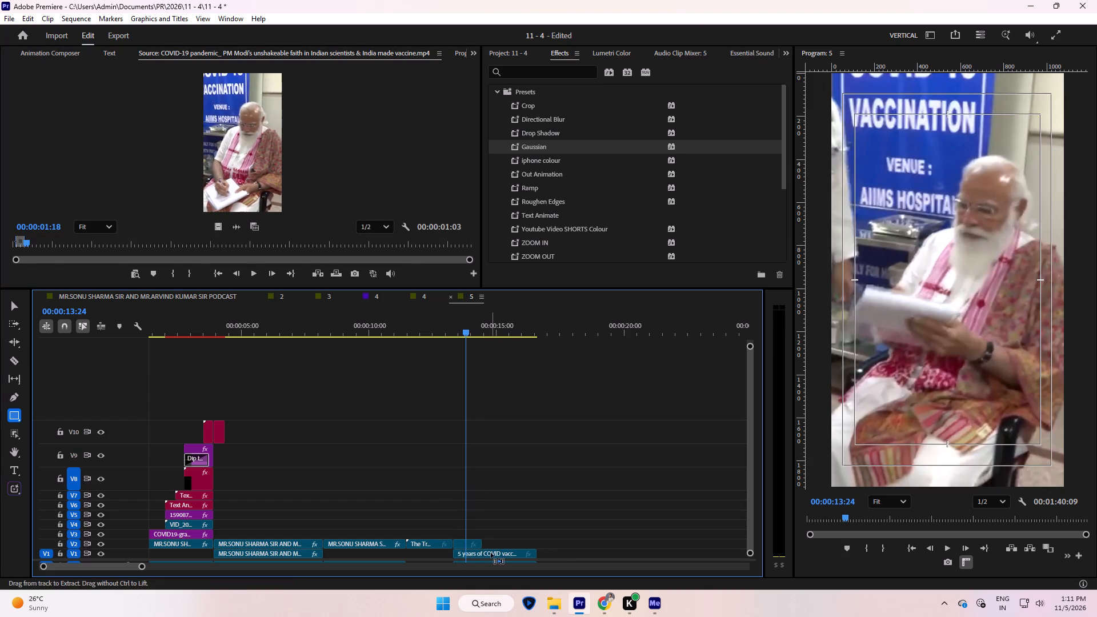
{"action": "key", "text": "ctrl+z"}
Mark a new Out point for a 00:00:05:12 PM Modi excerpt and place it on V1 directly after the DW News clip.
{"action": "left_click", "coordinate": [270, 165]}
{"action": "key", "text": "space"}
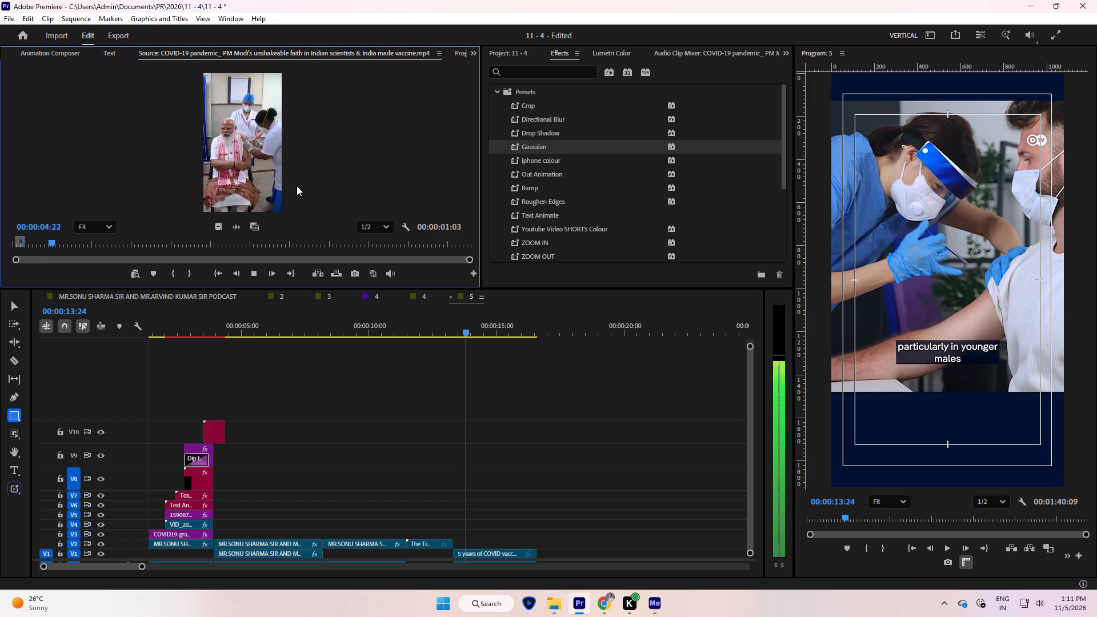
{"action": "key", "text": "o"}
{"action": "key", "text": "space"}
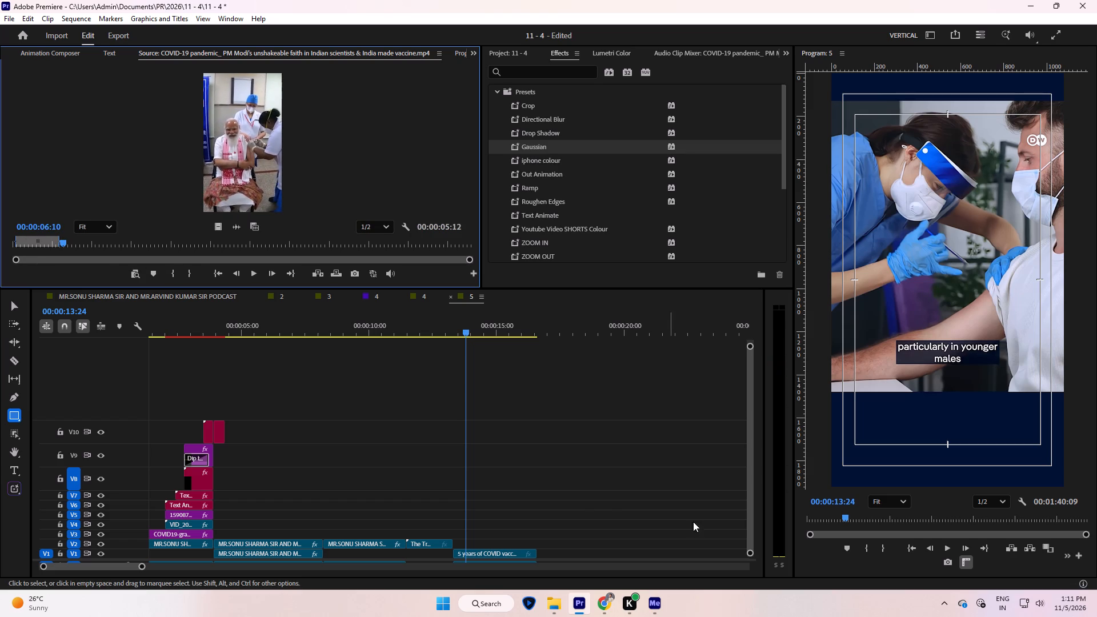
{"action": "left_click_drag", "start_coordinate": [219, 152], "coordinate": [545, 563]}
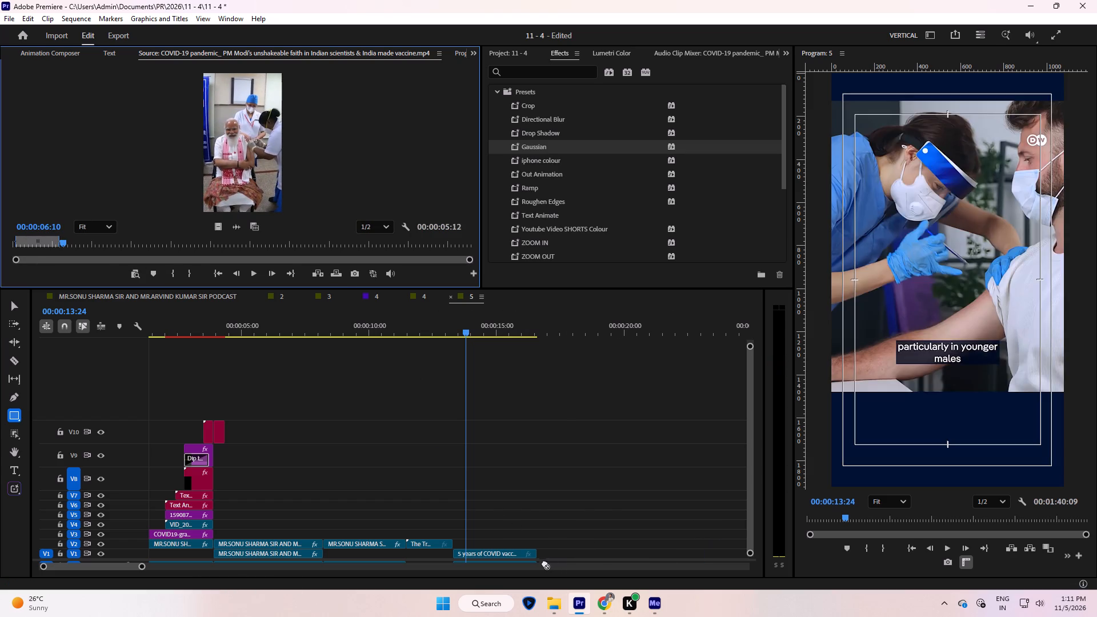
{"action": "left_click_drag", "start_coordinate": [545, 563], "coordinate": [542, 554]}
Play back the inserted PM Modi vaccination clip in the timeline through to its end, checking the gap that follows.
{"action": "left_click", "coordinate": [584, 452]}
{"action": "key", "text": "space"}
{"action": "left_click", "coordinate": [586, 448]}
{"action": "type", "text": "--="}
{"action": "key", "text": "equal"}
{"action": "type", "text": "=-"}
{"action": "key", "text": "minus"}
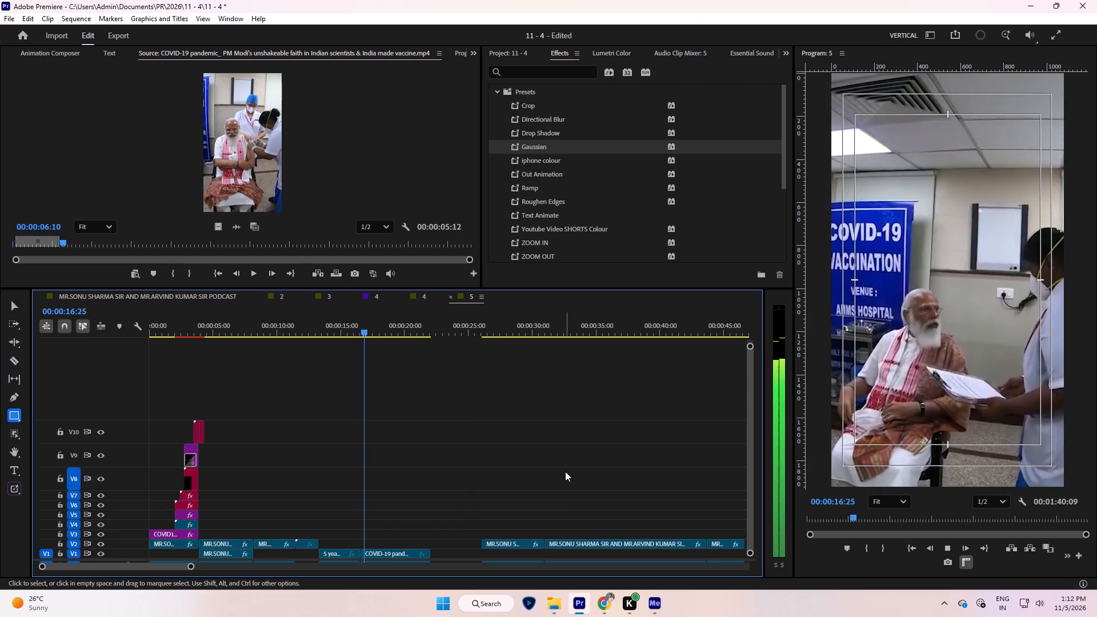
{"action": "key", "text": "minus"}
{"action": "key", "text": "equal"}
{"action": "key", "text": "equal"}
{"action": "key", "text": "equal"}
{"action": "key", "text": "minus"}
{"action": "key", "text": "minus"}
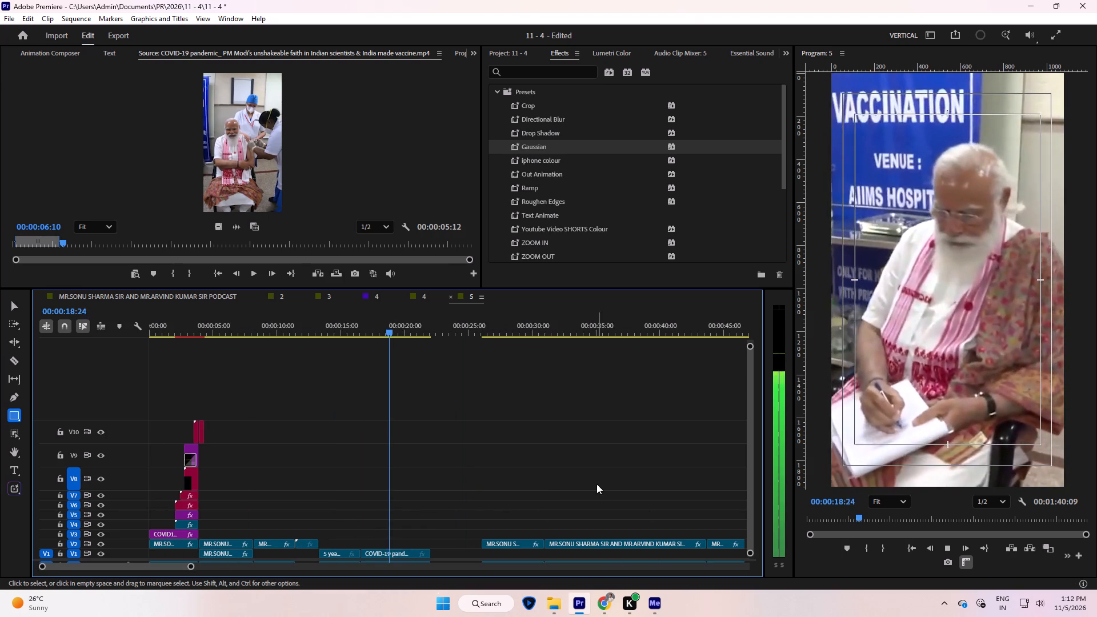
{"action": "left_click", "coordinate": [587, 479]}
{"action": "left_click", "coordinate": [587, 479]}
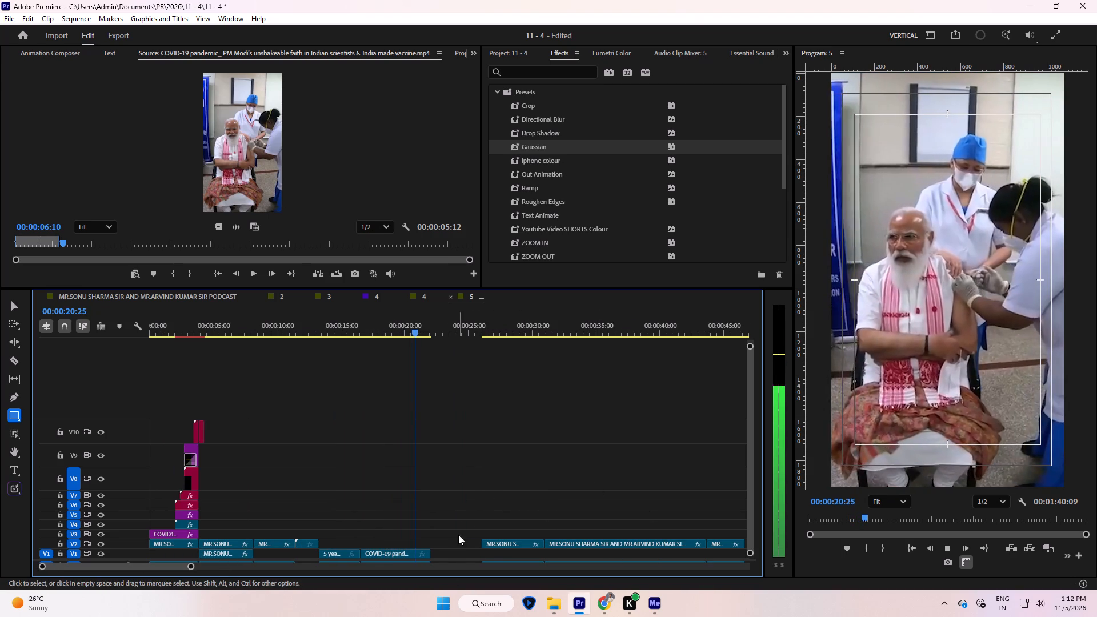
{"action": "key", "text": "space"}
Skim the rest of the PM Modi source video, sampling several points up to about 00:00:51:16, for further usable footage.
{"action": "left_click_drag", "start_coordinate": [271, 180], "coordinate": [269, 187]}
{"action": "key", "text": "space"}
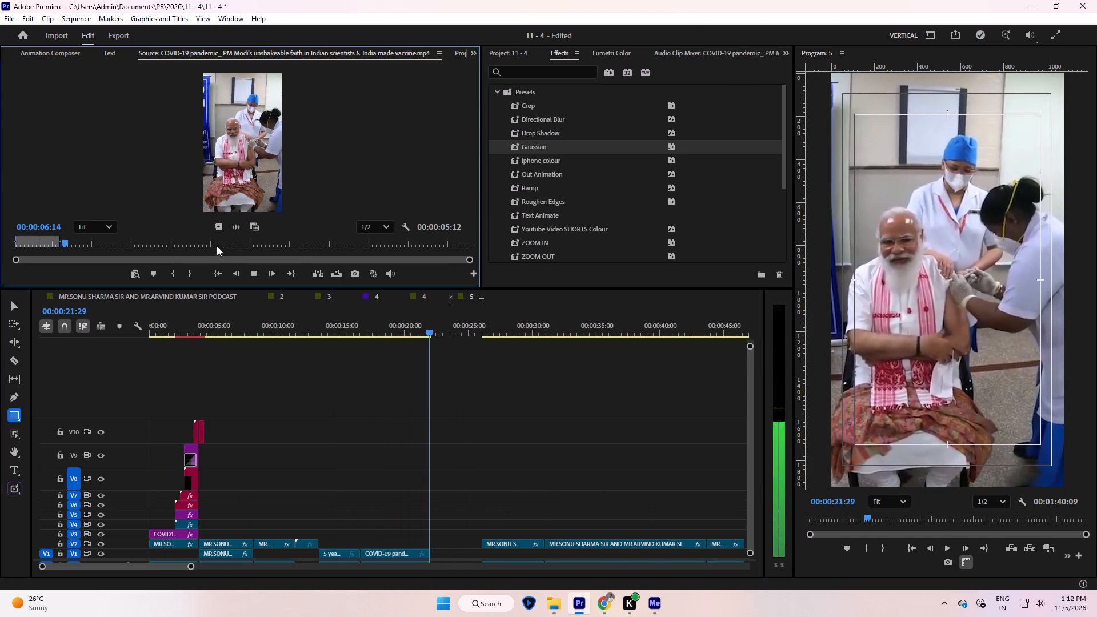
{"action": "left_click", "coordinate": [217, 243]}
{"action": "key", "text": "space"}
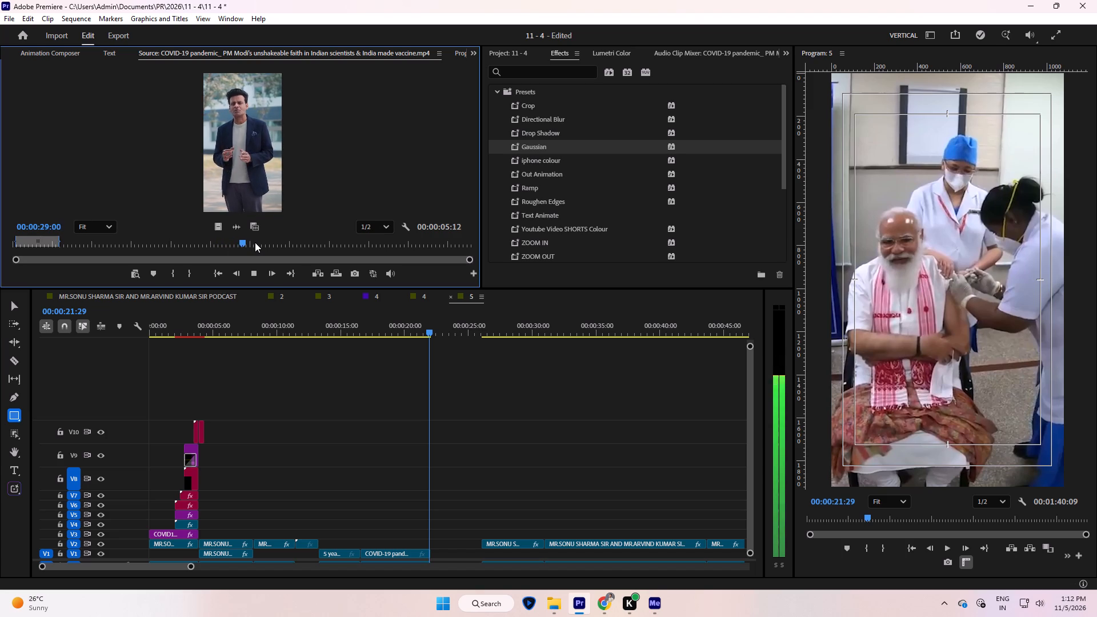
{"action": "left_click", "coordinate": [265, 243]}
{"action": "key", "text": "space"}
{"action": "left_click", "coordinate": [291, 243]}
{"action": "key", "text": "space"}
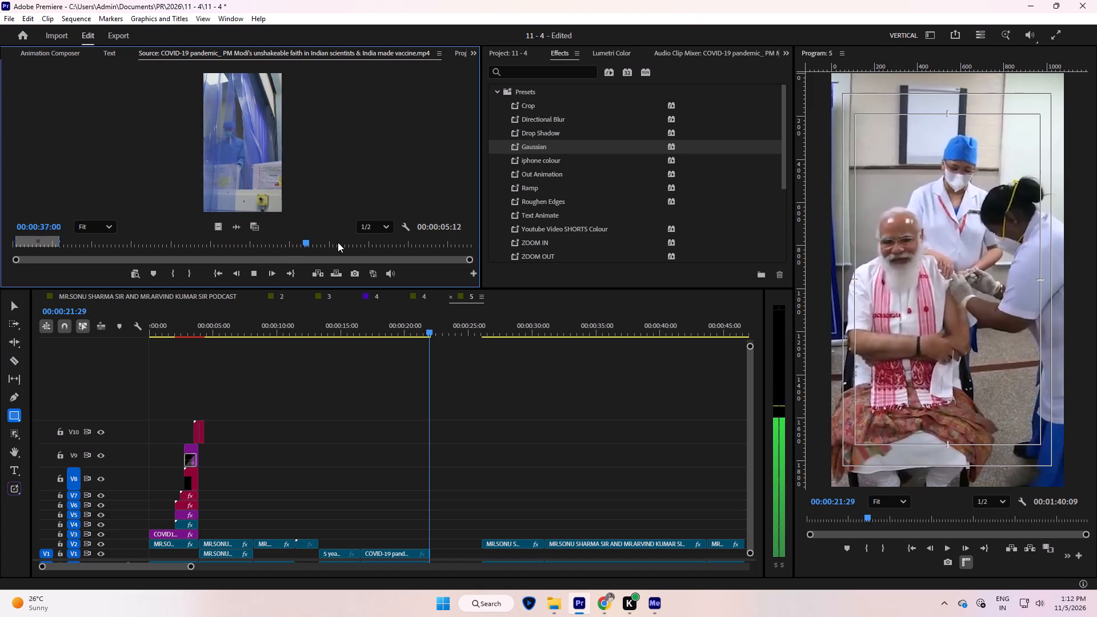
{"action": "left_click", "coordinate": [338, 242]}
{"action": "key", "text": "space"}
{"action": "left_click_drag", "start_coordinate": [406, 246], "coordinate": [413, 247]}
{"action": "key", "text": "space"}
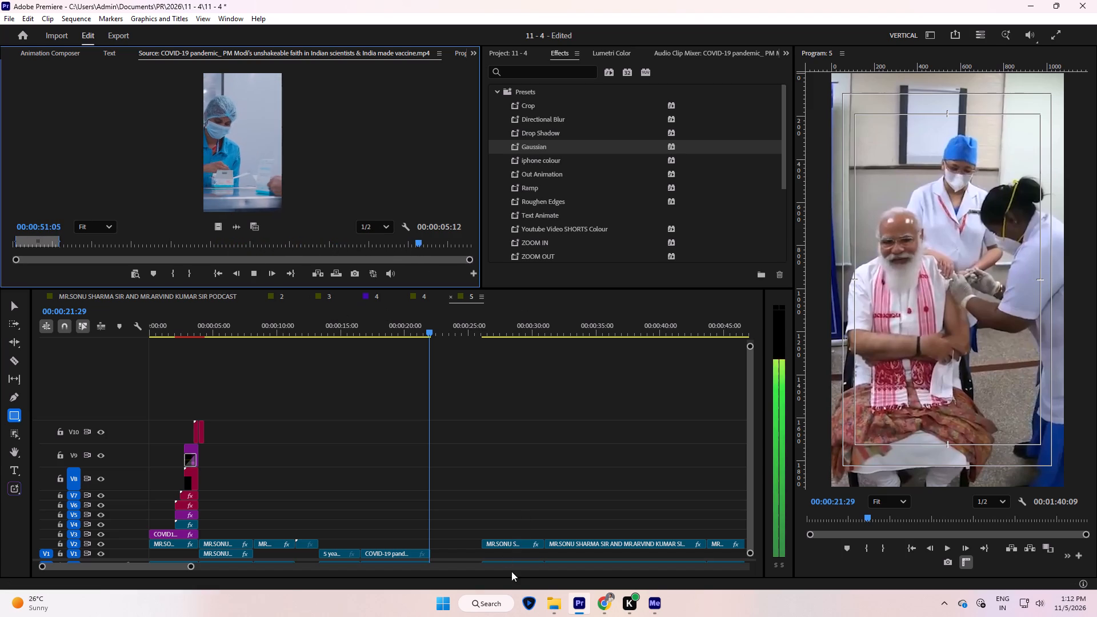
{"action": "key", "text": "space"}
Move the podcast clip following the gap down to V1 and ripple-delete the gap after the PM Modi clip.
{"action": "left_click_drag", "start_coordinate": [499, 543], "coordinate": [495, 551]}
{"action": "left_click", "coordinate": [457, 558]}
{"action": "key", "text": "r"}
{"action": "key", "text": "space"}
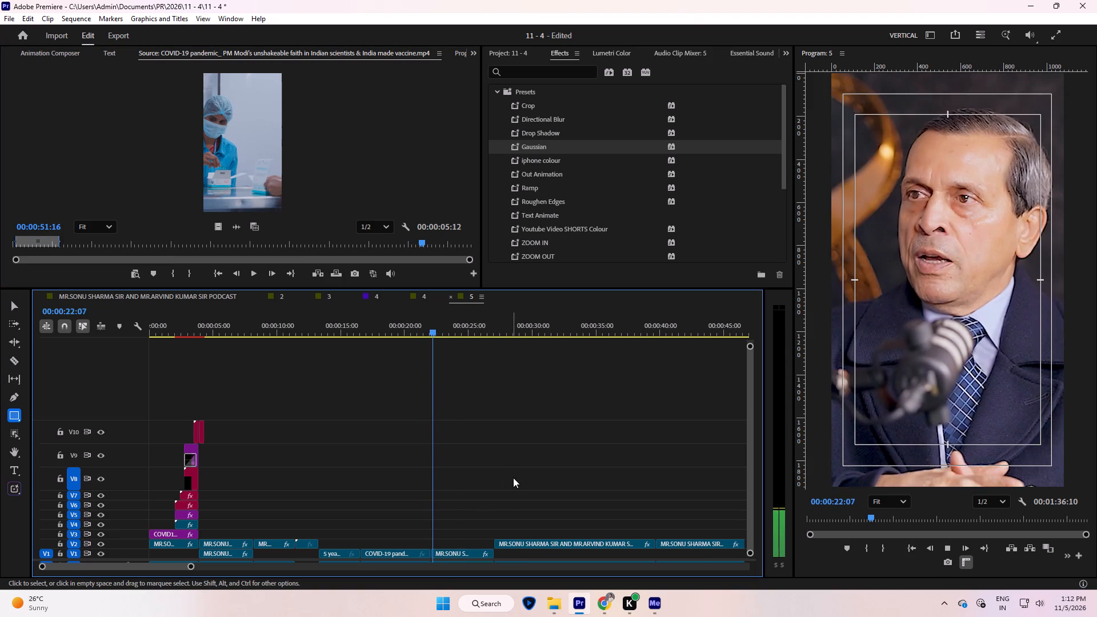
Ripple-trim about 13 frames off the start of the podcast clip that follows the PM Modi clip.
{"action": "left_click", "coordinate": [512, 465]}
{"action": "key", "text": "Up"}
{"action": "key", "text": "space"}
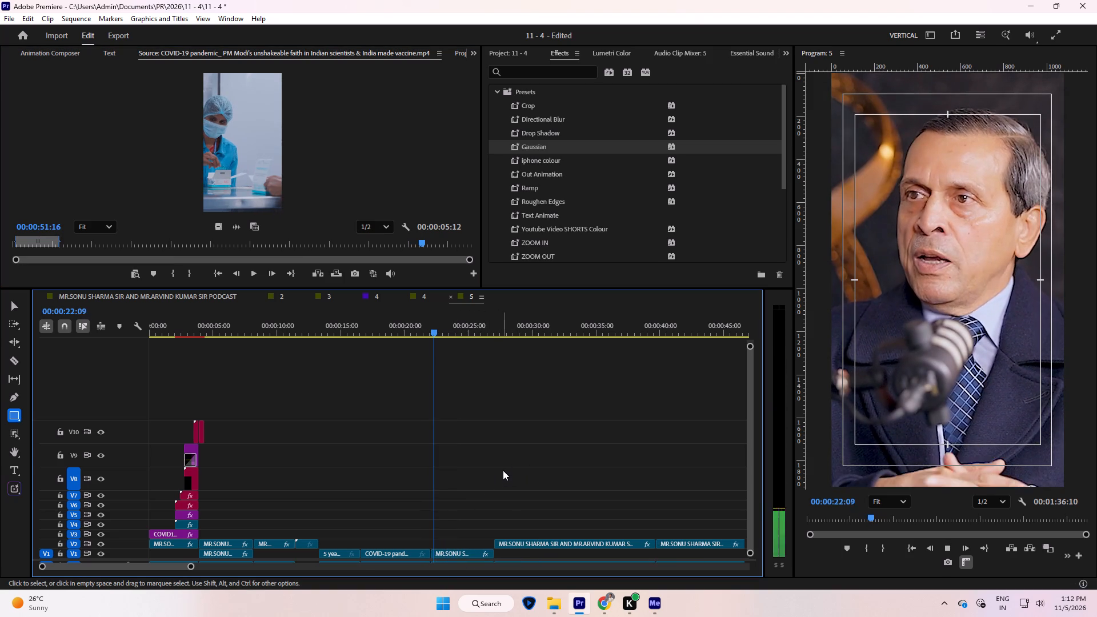
{"action": "key", "text": "space"}
{"action": "type", "text": "q"}
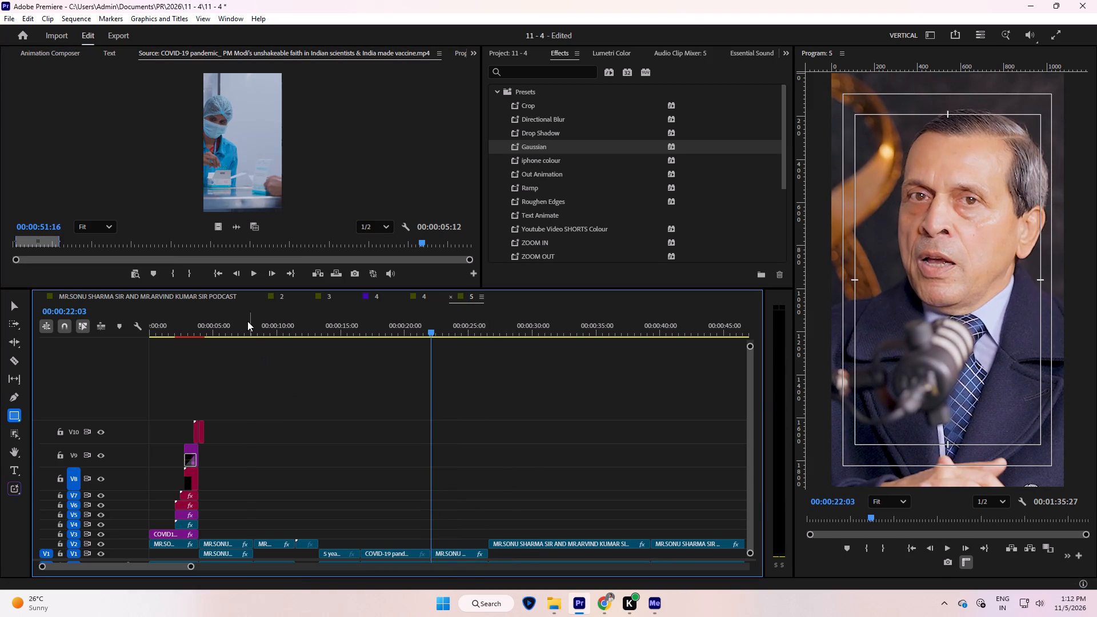
Play back the COVID clip sequence from about 00:00:12:00 into the DW News clip.
{"action": "left_click", "coordinate": [247, 320]}
{"action": "key", "text": "space"}
{"action": "left_click", "coordinate": [315, 326]}
{"action": "key", "text": "space"}
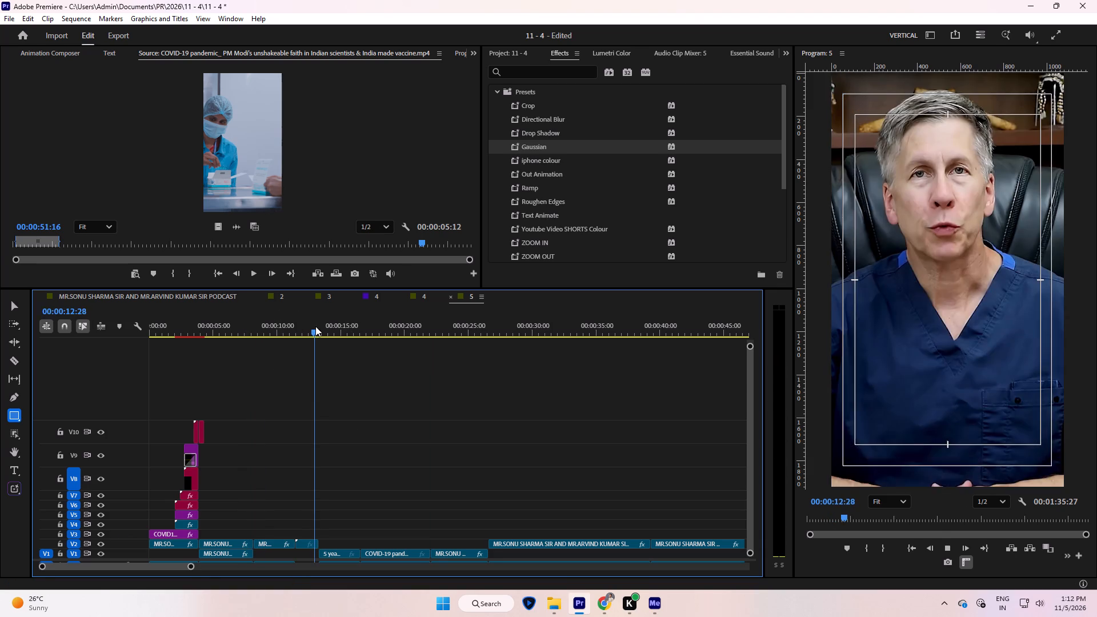
{"action": "left_click_drag", "start_coordinate": [306, 319], "coordinate": [301, 320]}
{"action": "key", "text": "space"}
{"action": "key", "text": "space"}
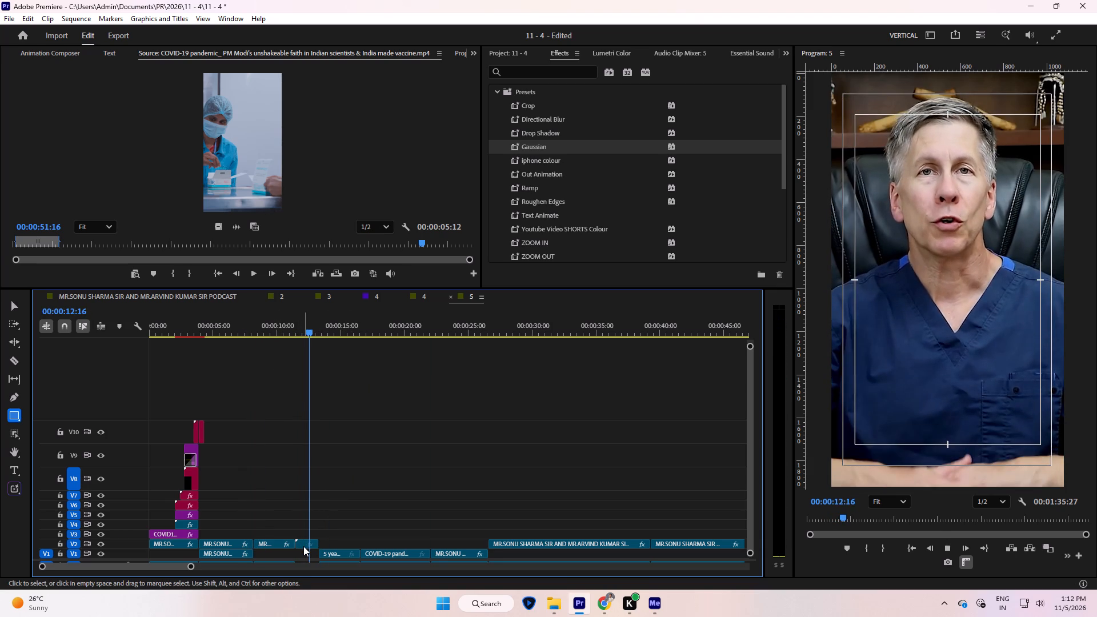
{"action": "key", "text": "space"}
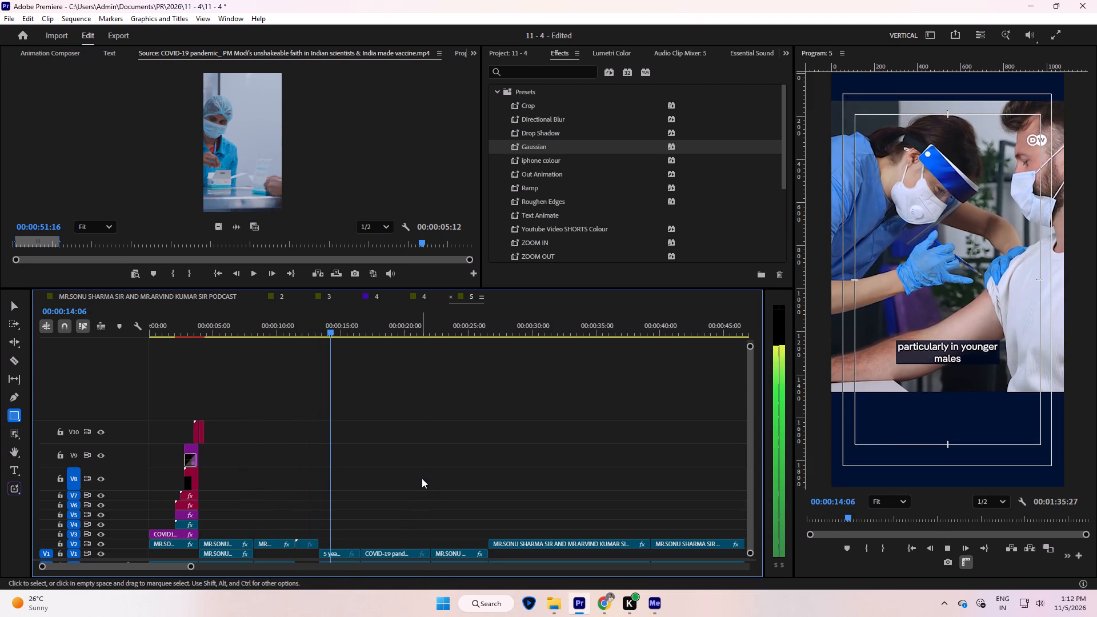
{"action": "key", "text": "space"}
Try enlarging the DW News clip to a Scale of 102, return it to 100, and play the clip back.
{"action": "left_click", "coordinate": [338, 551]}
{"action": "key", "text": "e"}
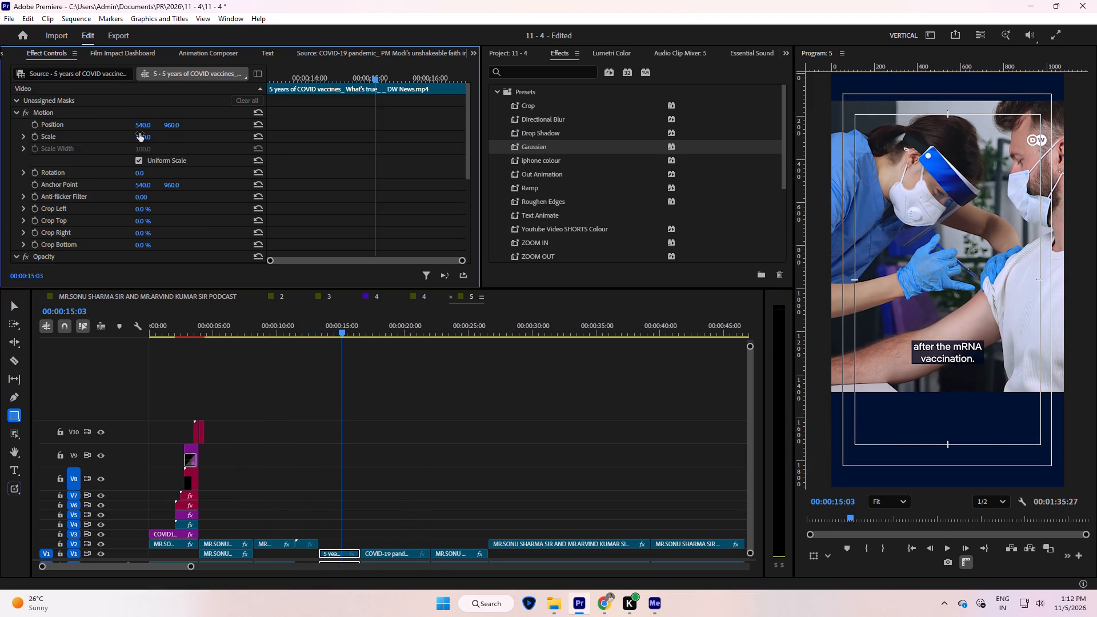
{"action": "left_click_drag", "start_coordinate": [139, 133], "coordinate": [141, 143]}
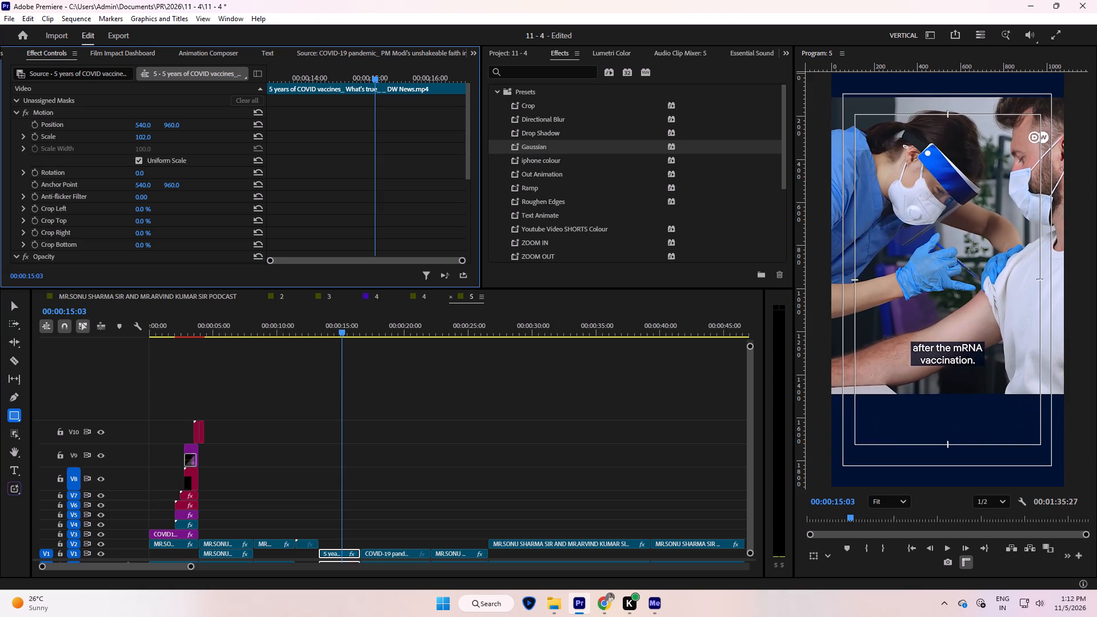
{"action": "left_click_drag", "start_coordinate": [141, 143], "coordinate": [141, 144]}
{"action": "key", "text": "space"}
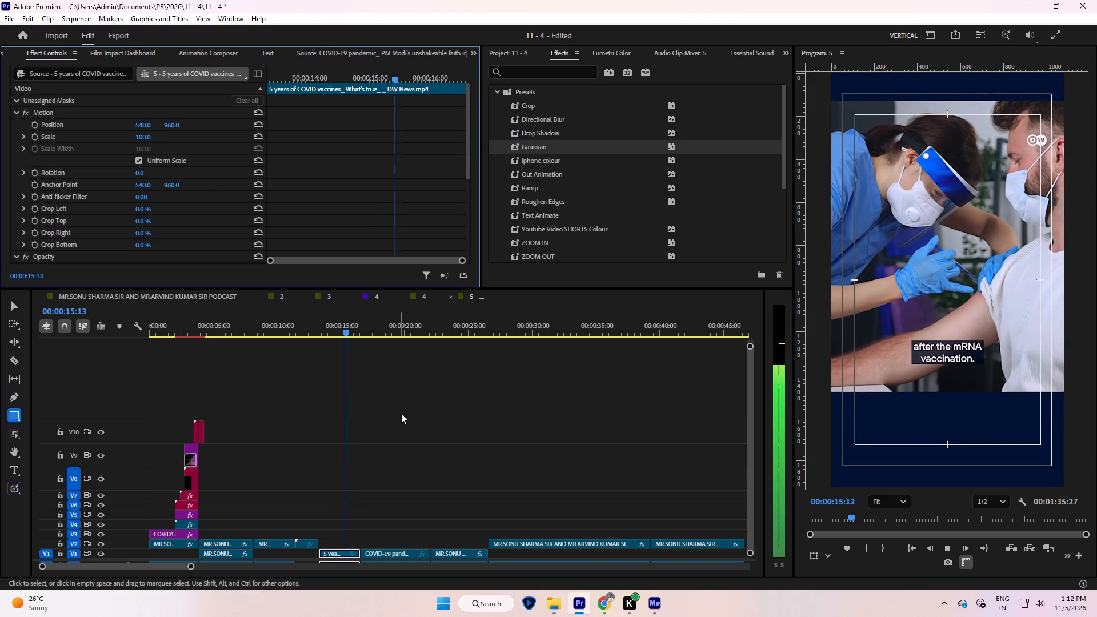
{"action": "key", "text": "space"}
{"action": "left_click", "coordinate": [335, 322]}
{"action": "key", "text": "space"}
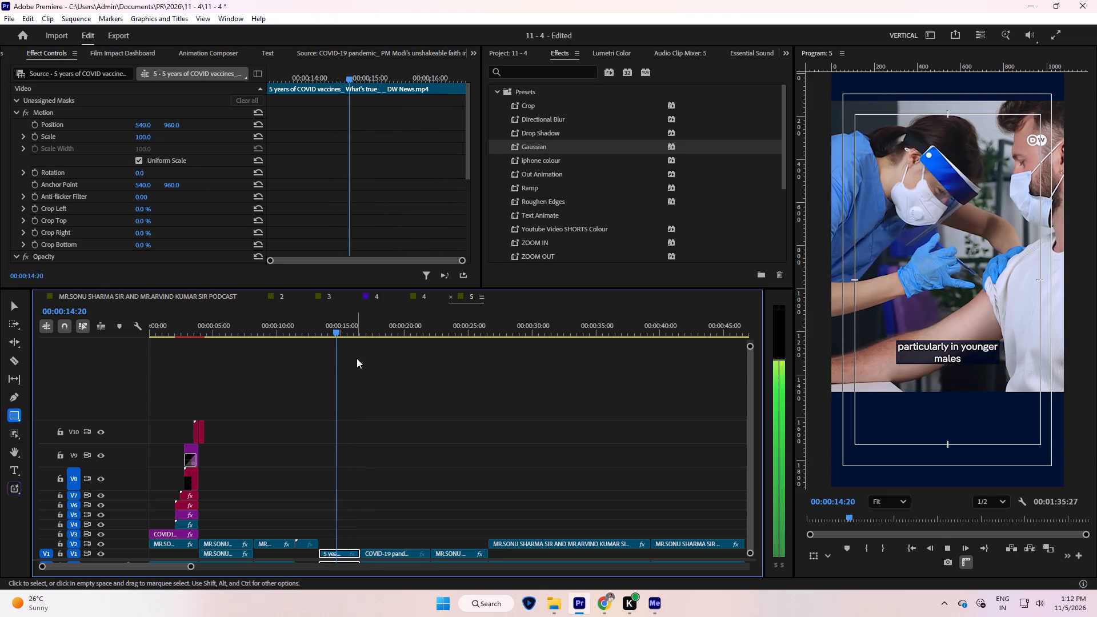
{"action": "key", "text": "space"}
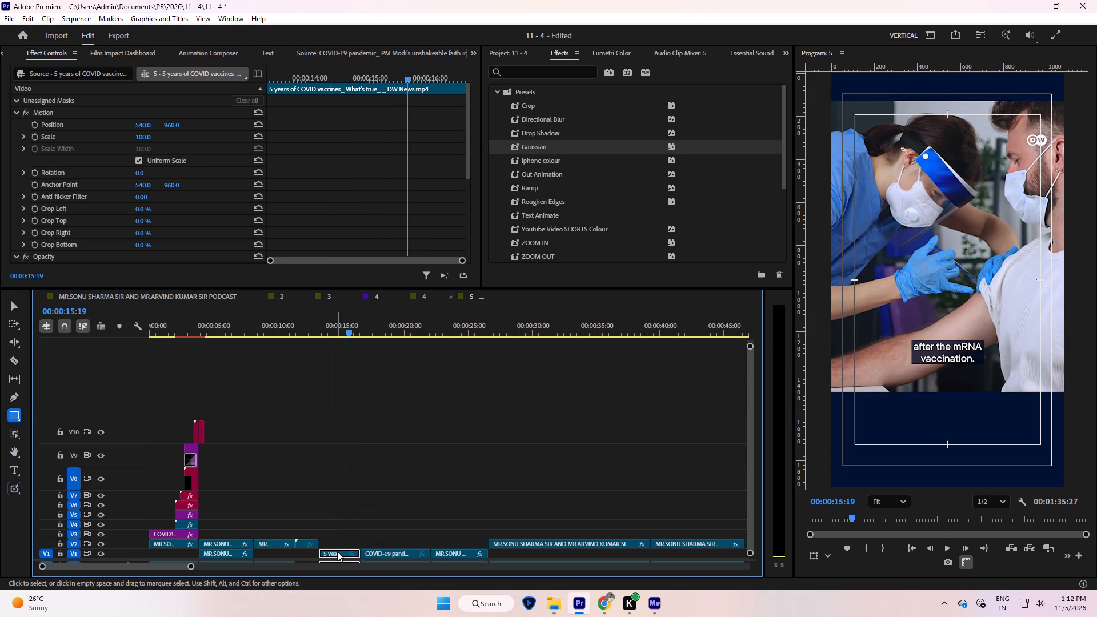
Apply the Gaussian blur preset to the DW News clip on V1.
{"action": "left_click", "coordinate": [337, 551]}
{"action": "key", "text": "5"}
{"action": "left_click_drag", "start_coordinate": [533, 147], "coordinate": [341, 549]}
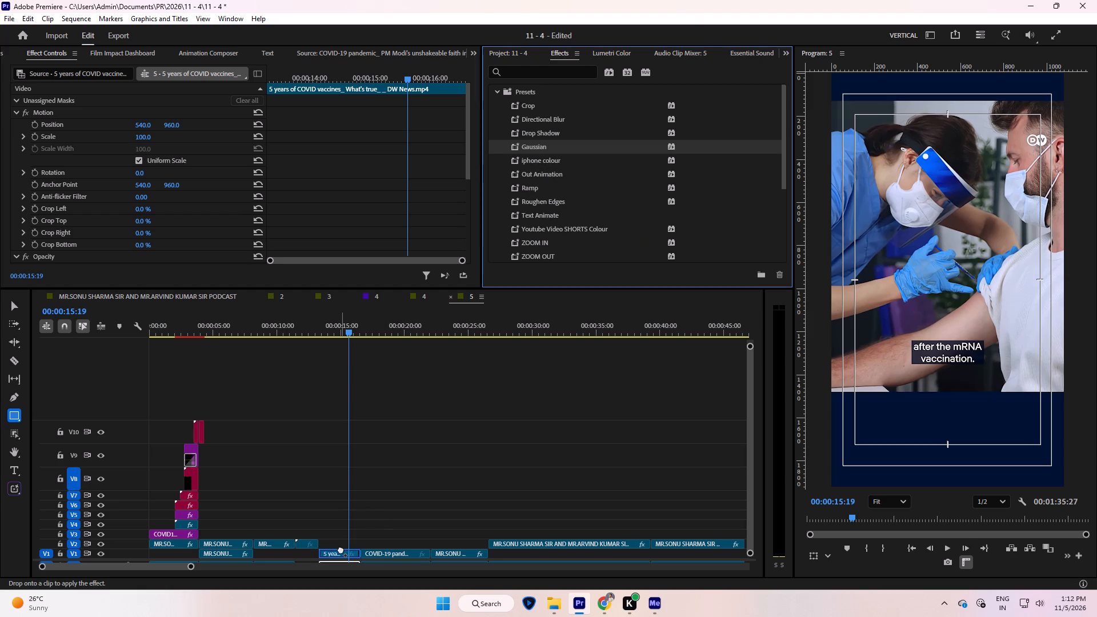
{"action": "left_click_drag", "start_coordinate": [341, 549], "coordinate": [341, 548]}
{"action": "scroll", "coordinate": [271, 197], "scroll_direction": "down", "scroll_amount": 15}
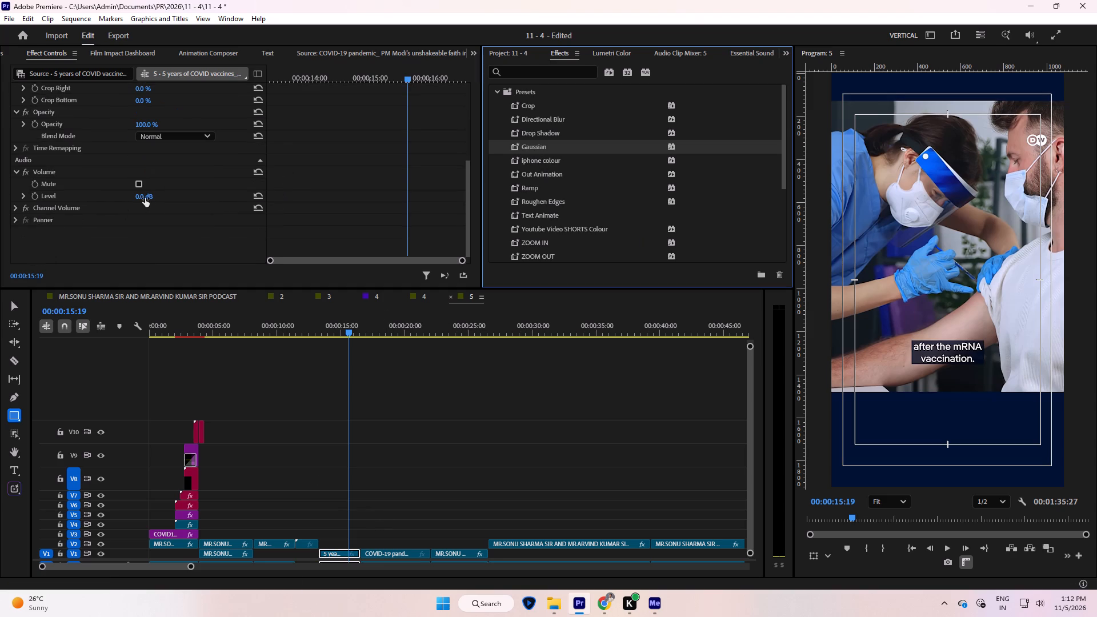
{"action": "left_click_drag", "start_coordinate": [534, 149], "coordinate": [335, 550]}
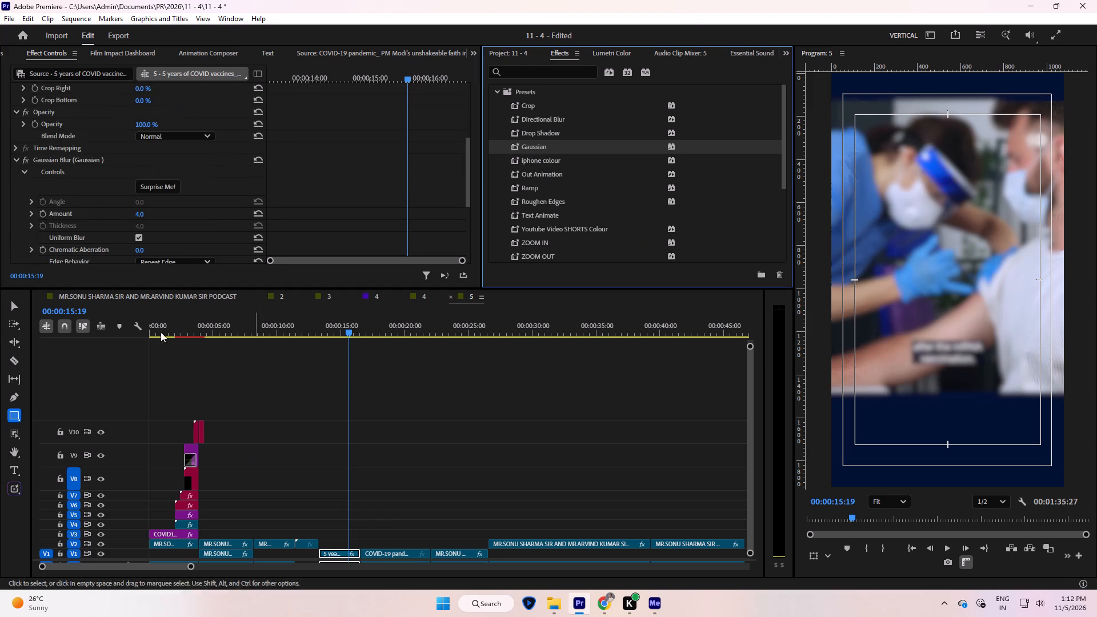
Add a small circular ellipse mask to the DW News clip's Gaussian blur, covering the white logo beside the seated man's forehead.
{"action": "scroll", "coordinate": [268, 190], "scroll_direction": "down", "scroll_amount": 6}
{"action": "scroll", "coordinate": [67, 122], "scroll_direction": "up", "scroll_amount": 2}
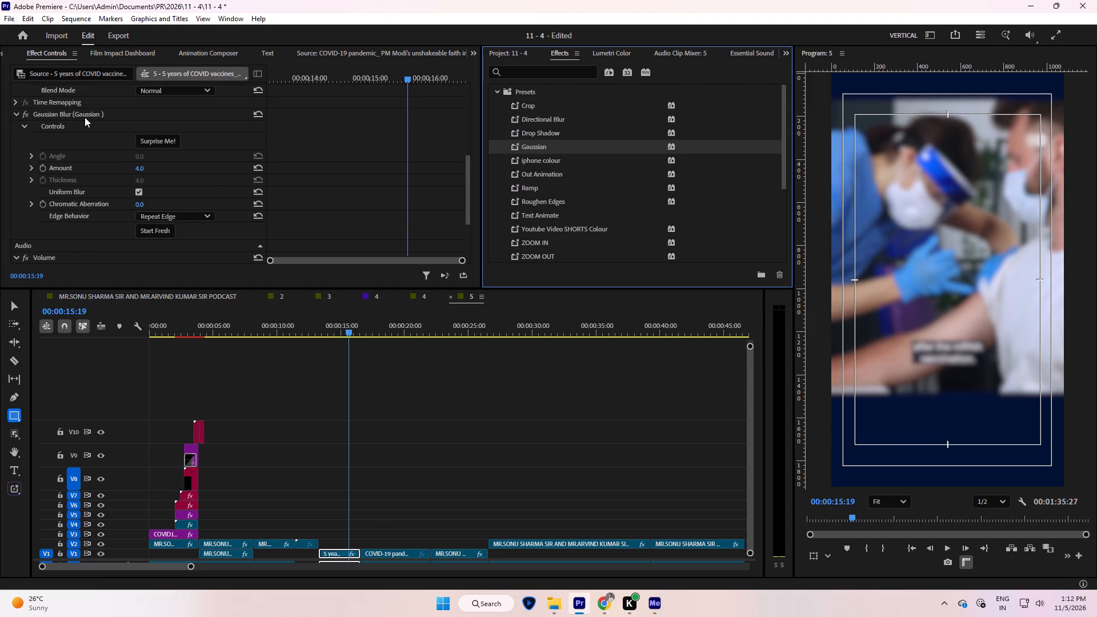
{"action": "left_click", "coordinate": [74, 111]}
{"action": "left_click", "coordinate": [21, 432]}
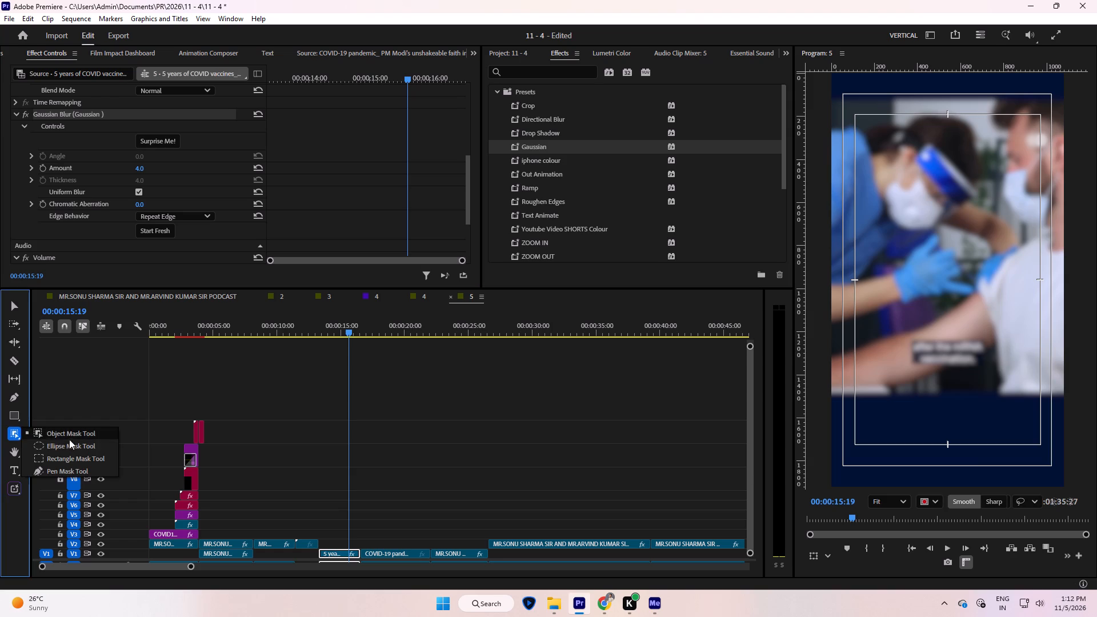
{"action": "left_click", "coordinate": [65, 444]}
{"action": "left_click_drag", "start_coordinate": [1024, 128], "coordinate": [1039, 143]}
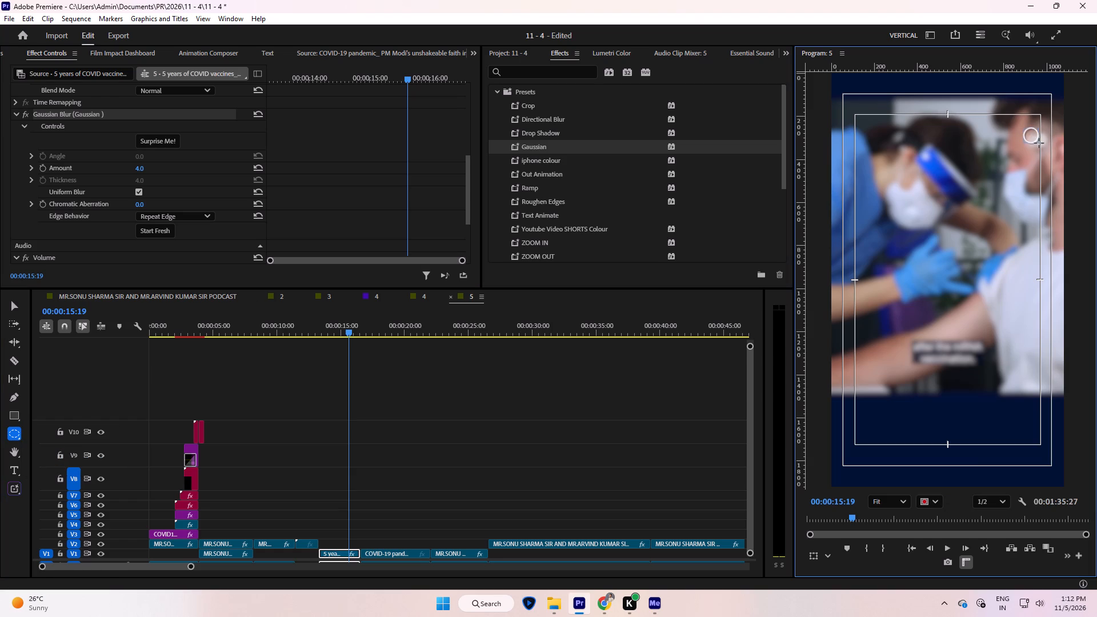
{"action": "left_click_drag", "start_coordinate": [1039, 143], "coordinate": [1053, 156]}
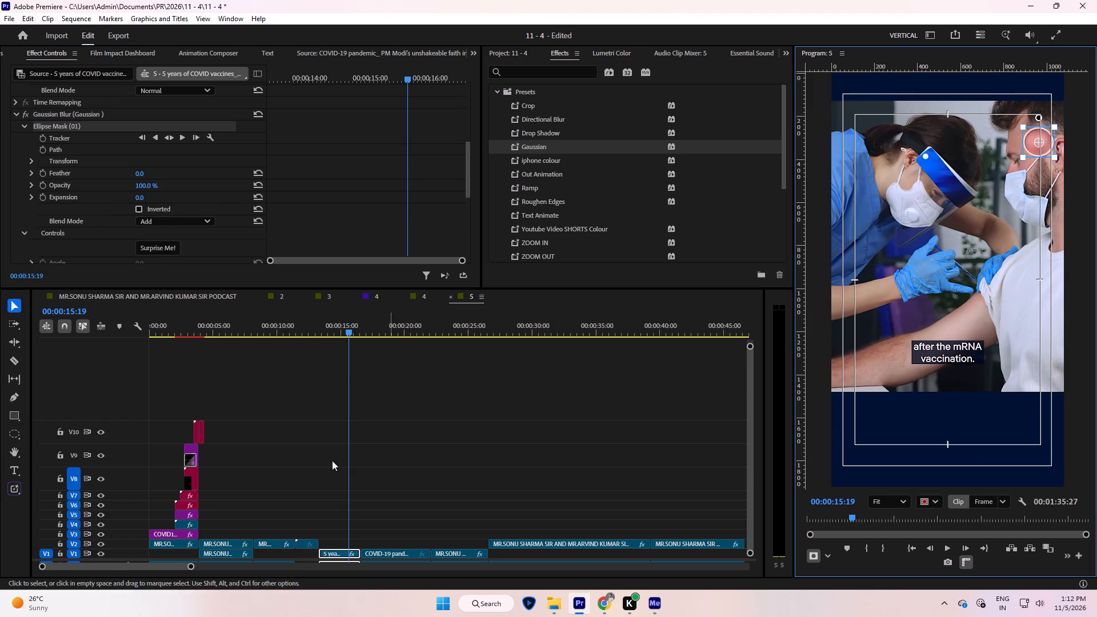
Set the ellipse mask's Expansion to 19 and increase its Feather to soften the blur's edge.
{"action": "left_click_drag", "start_coordinate": [145, 195], "coordinate": [156, 197]}
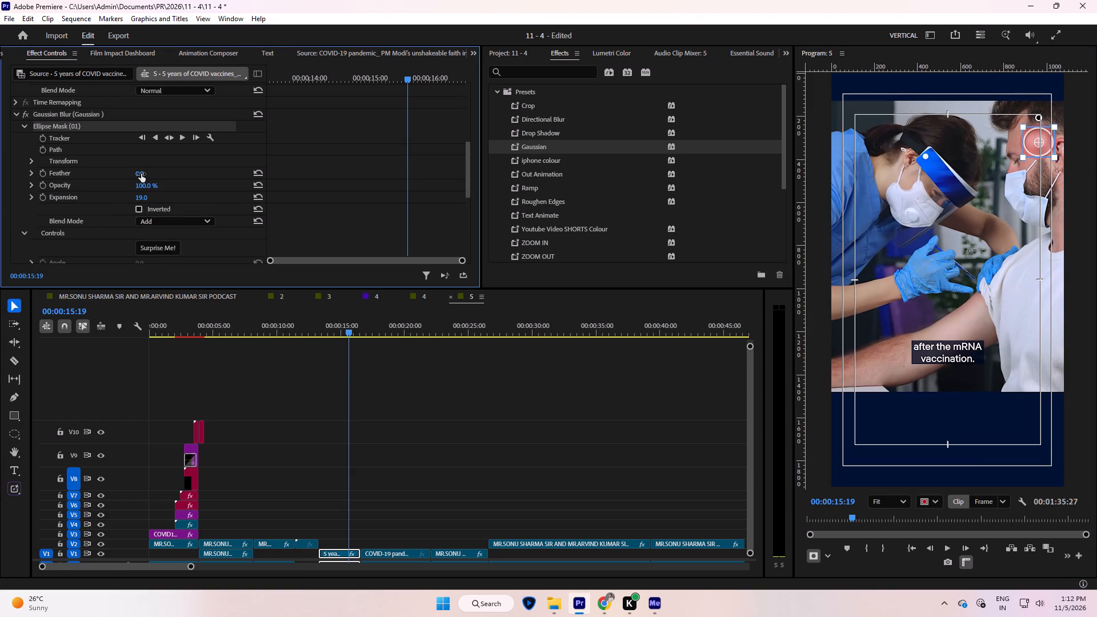
{"action": "left_click_drag", "start_coordinate": [141, 173], "coordinate": [149, 171]}
Play back from about 00:00:15:19 through the masked DW News blur and the PM Modi clip into the podcast clip.
{"action": "left_click", "coordinate": [395, 395]}
{"action": "key", "text": "space"}
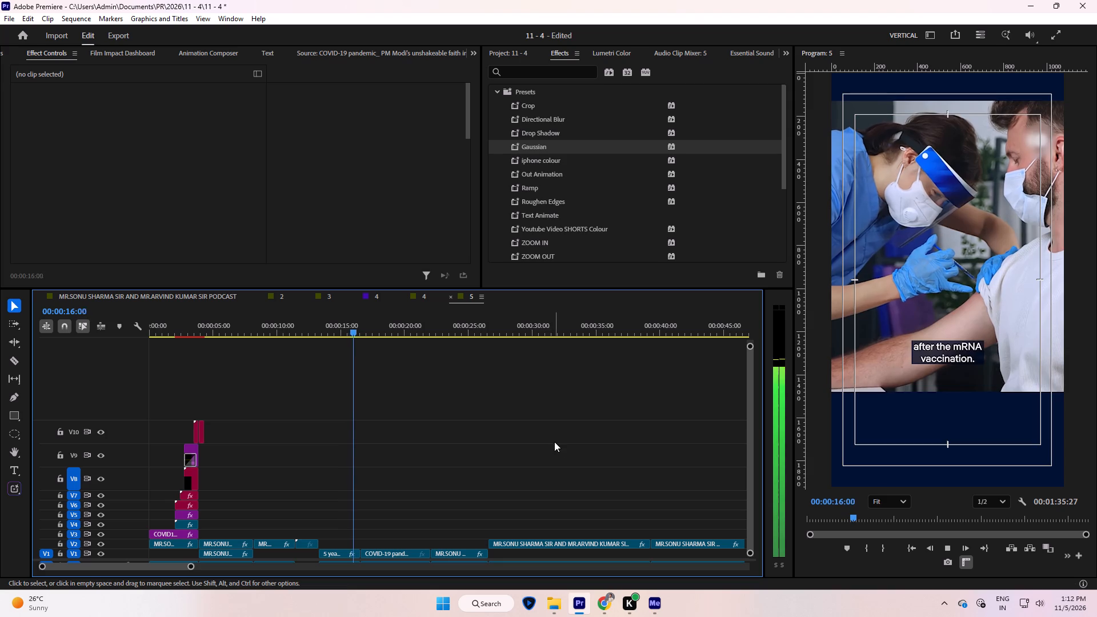
{"action": "left_click", "coordinate": [513, 486]}
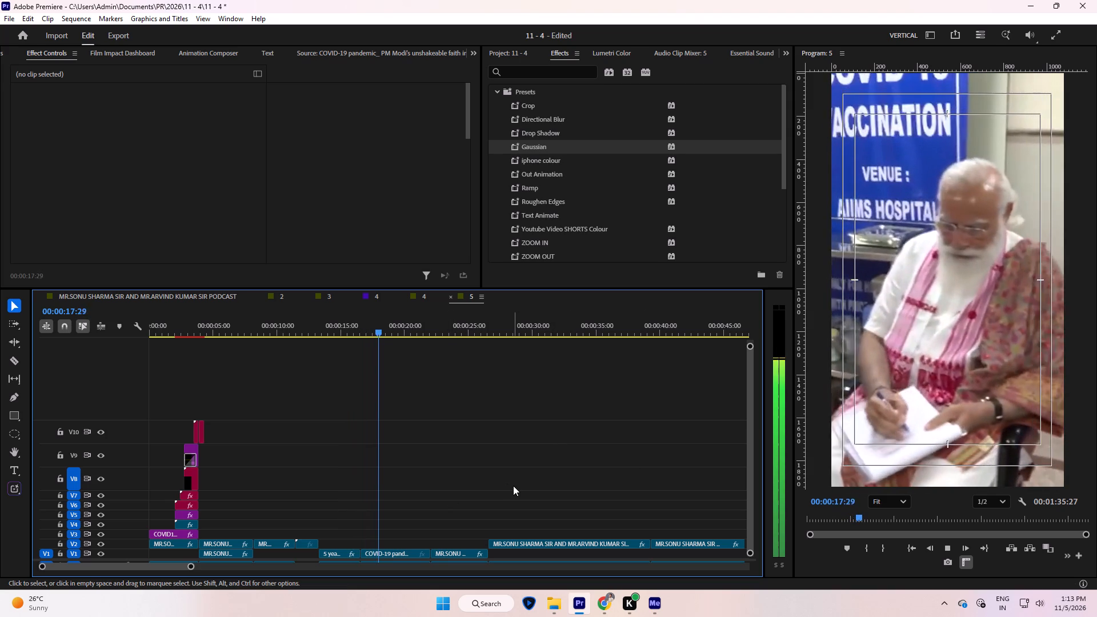
{"action": "left_click", "coordinate": [513, 486]}
{"action": "left_click", "coordinate": [505, 450]}
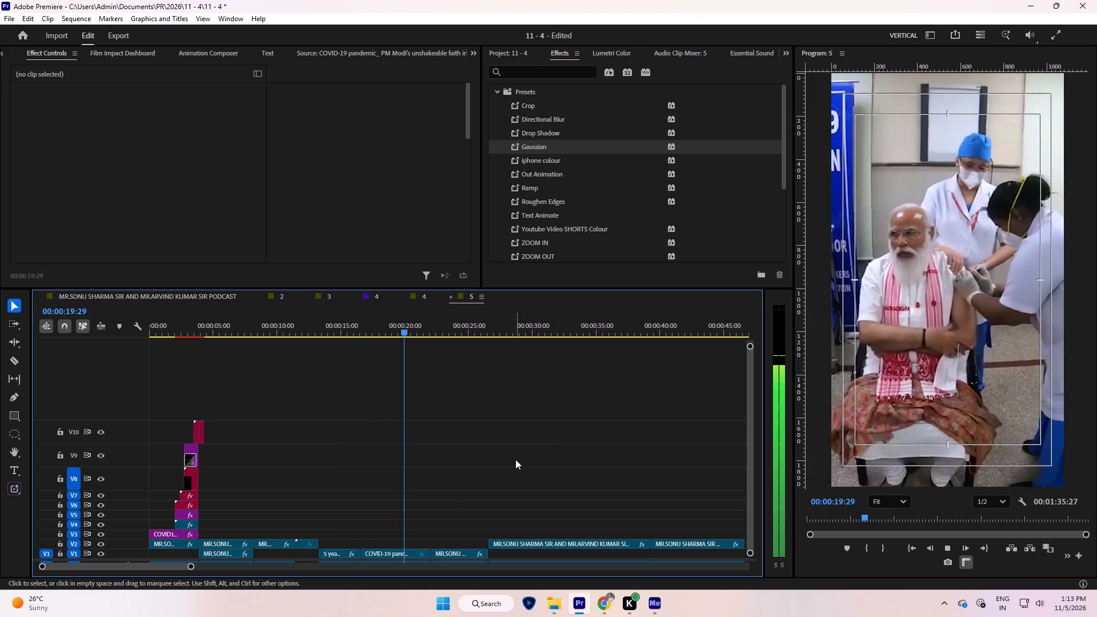
{"action": "left_click", "coordinate": [521, 458]}
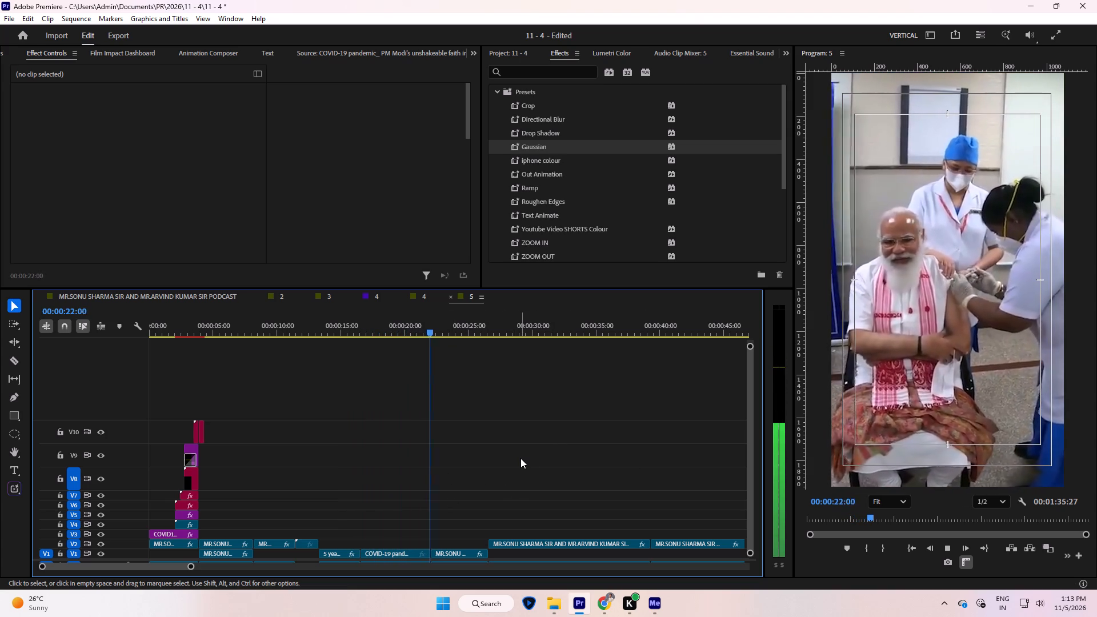
{"action": "left_click", "coordinate": [521, 458]}
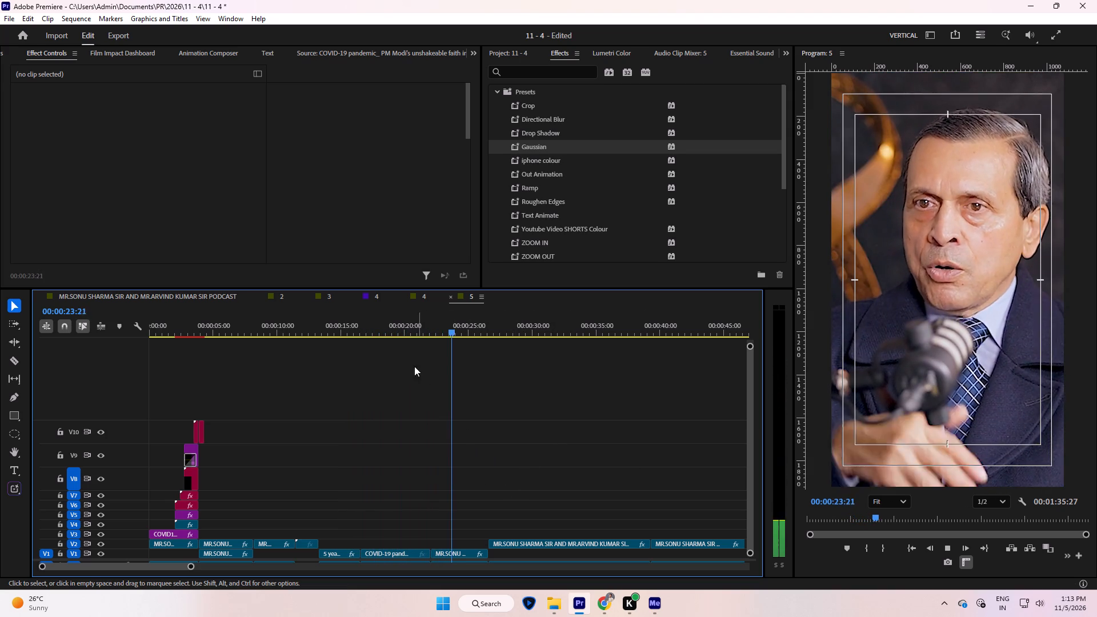